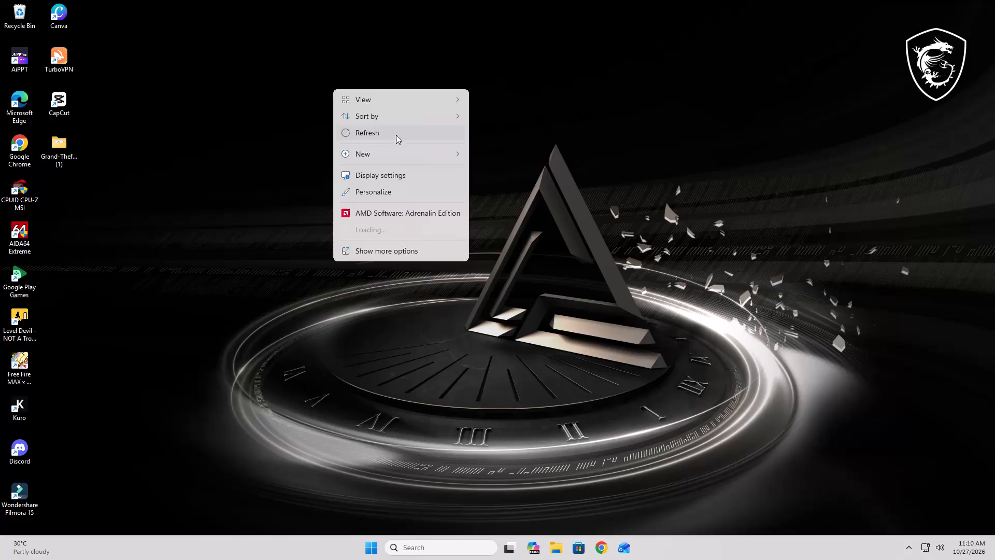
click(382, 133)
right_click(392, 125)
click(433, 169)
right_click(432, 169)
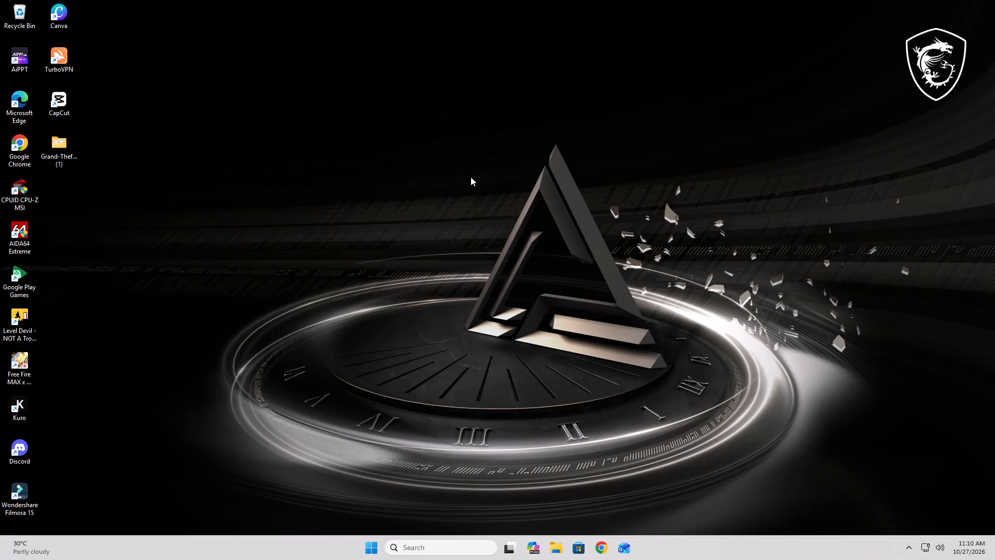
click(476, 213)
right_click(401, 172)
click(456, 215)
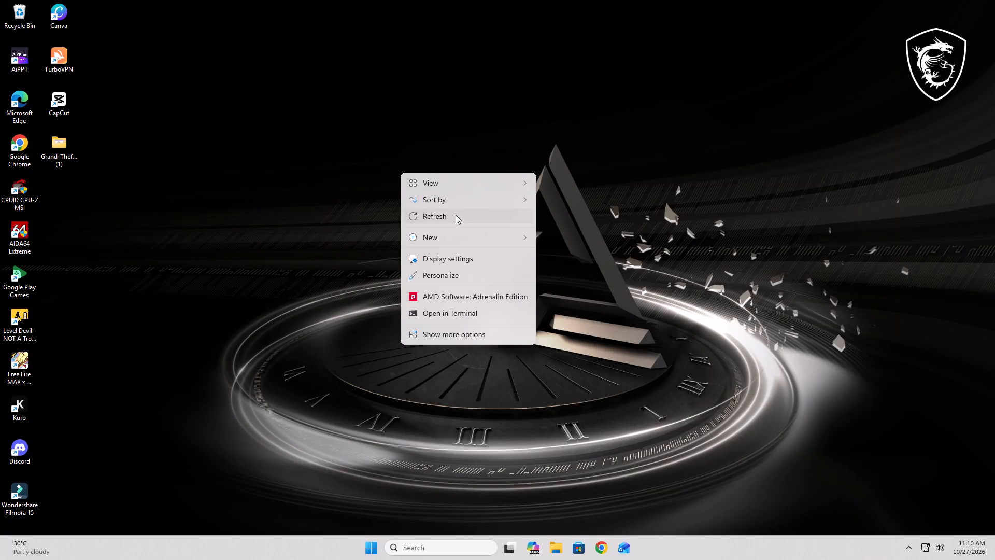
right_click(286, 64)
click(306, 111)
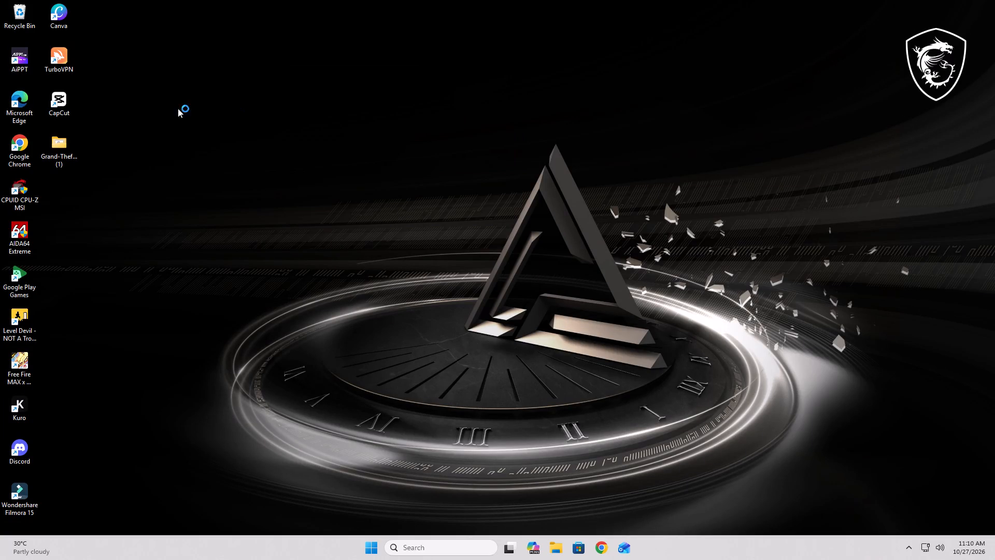
Open Google Chrome and search Google for tradingview.
double_click(20, 138)
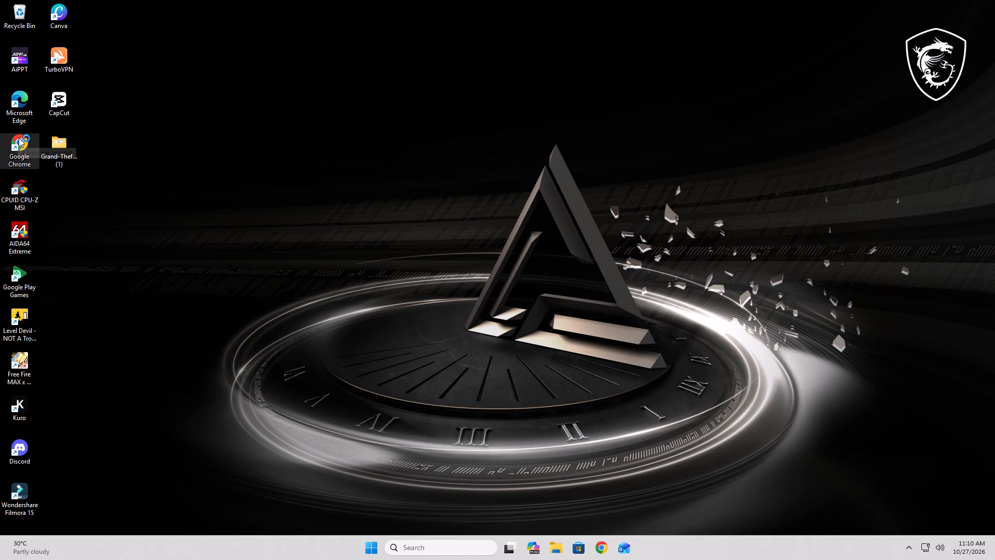
click(464, 202)
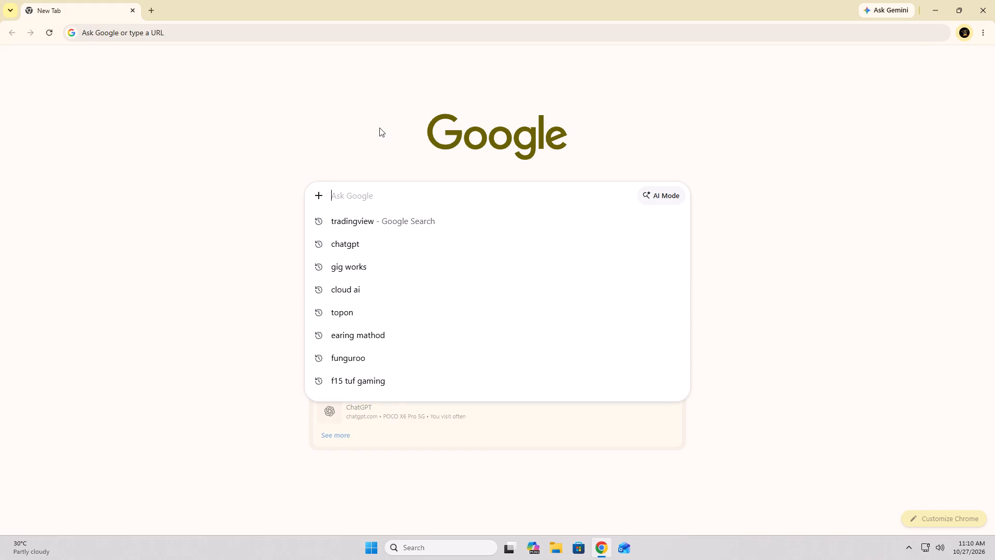
click(379, 127)
click(406, 203)
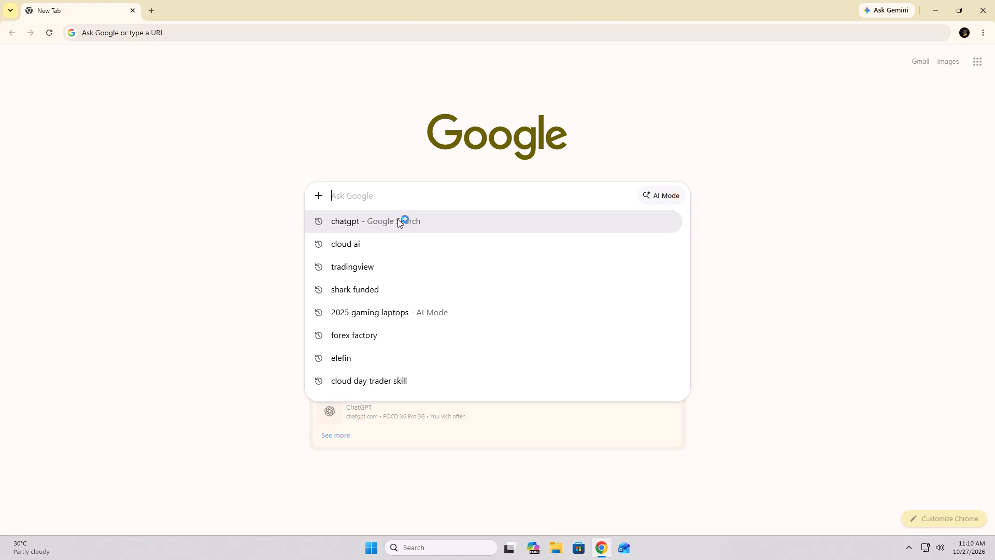
click(366, 262)
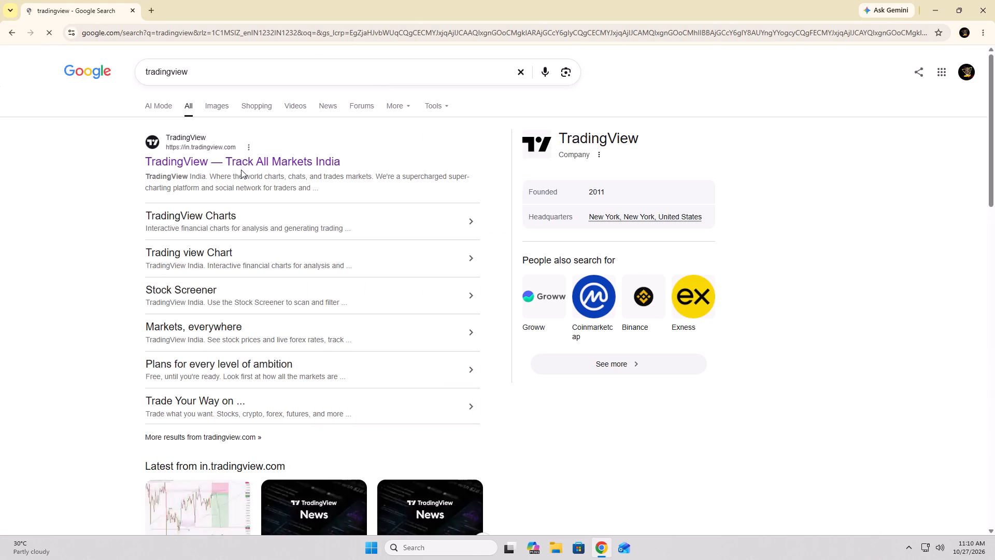
click(241, 170)
click(271, 163)
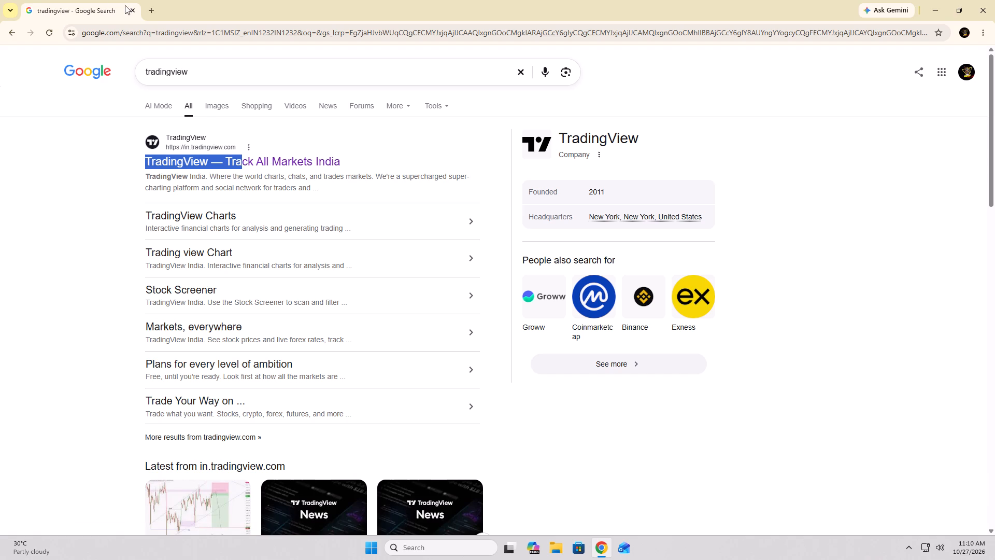
Open the Forex Factory site in a new tab, examine today's economic calendar, and close that tab.
click(155, 9)
click(400, 198)
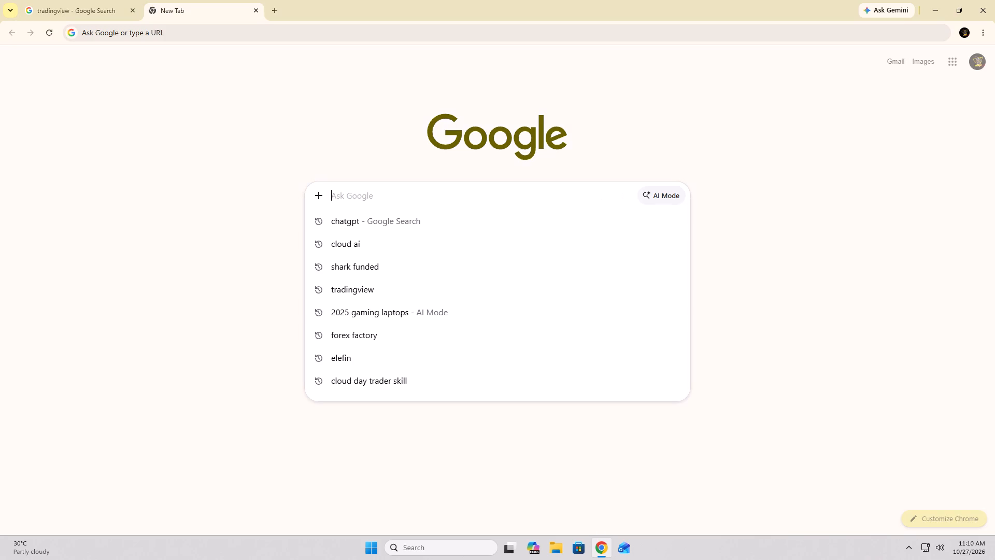
click(372, 332)
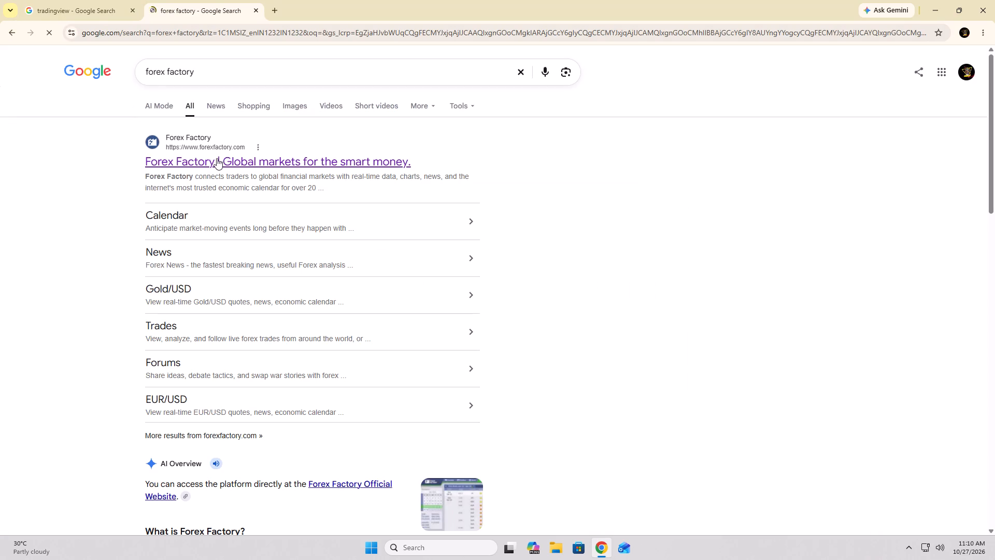
click(218, 159)
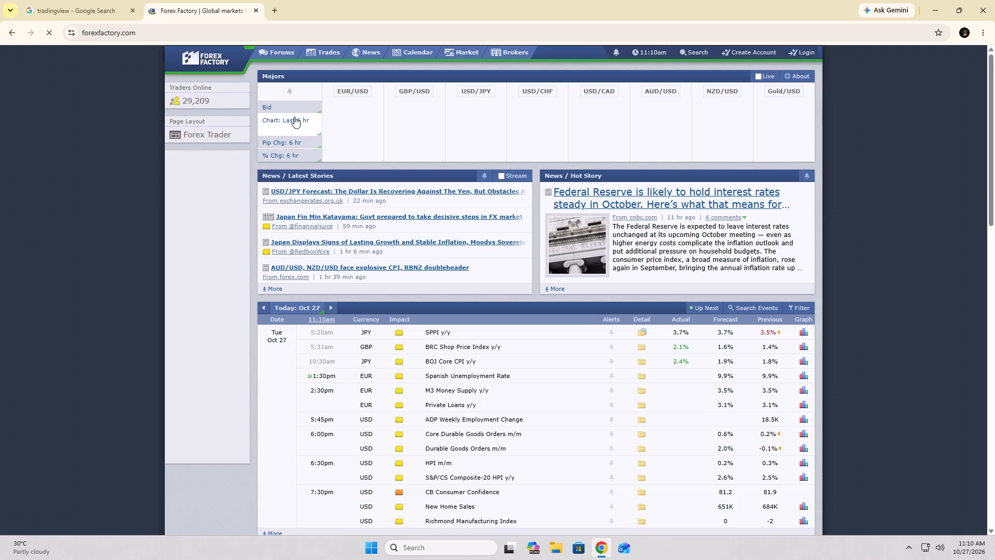
scroll(502, 148, down, 1)
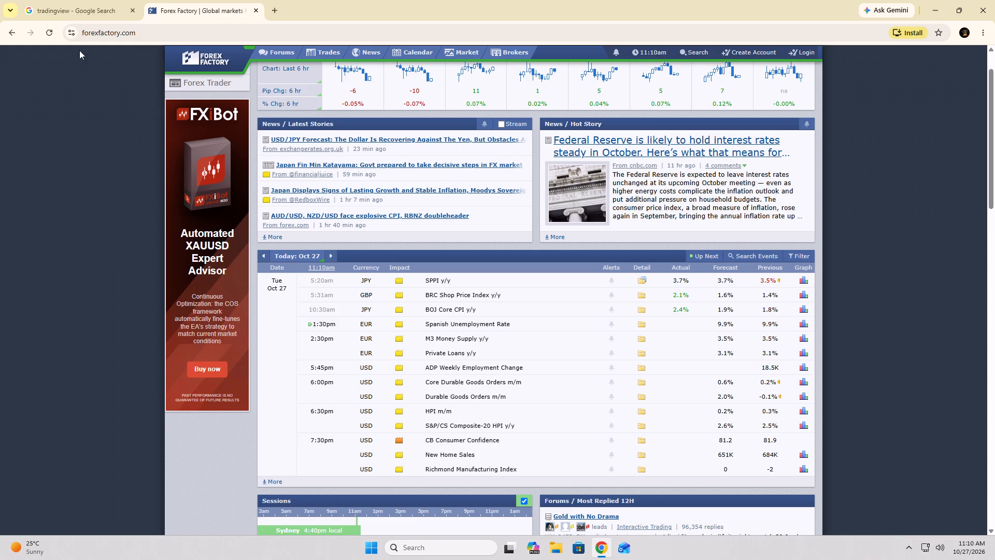
click(115, 0)
click(257, 6)
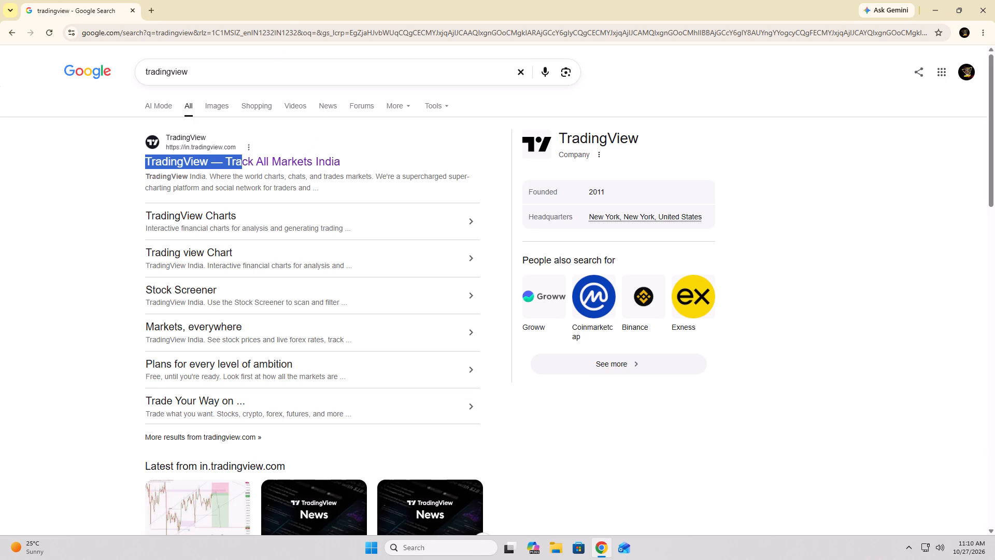
Open the TradingView site from the search results and bring up the XAUTUSD.P Tether Gold chart.
click(297, 160)
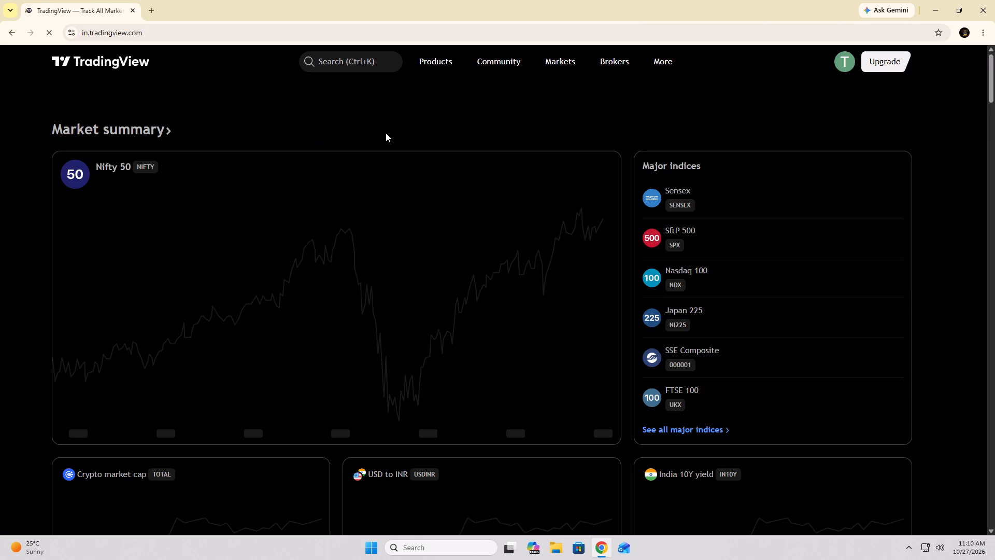
click(333, 61)
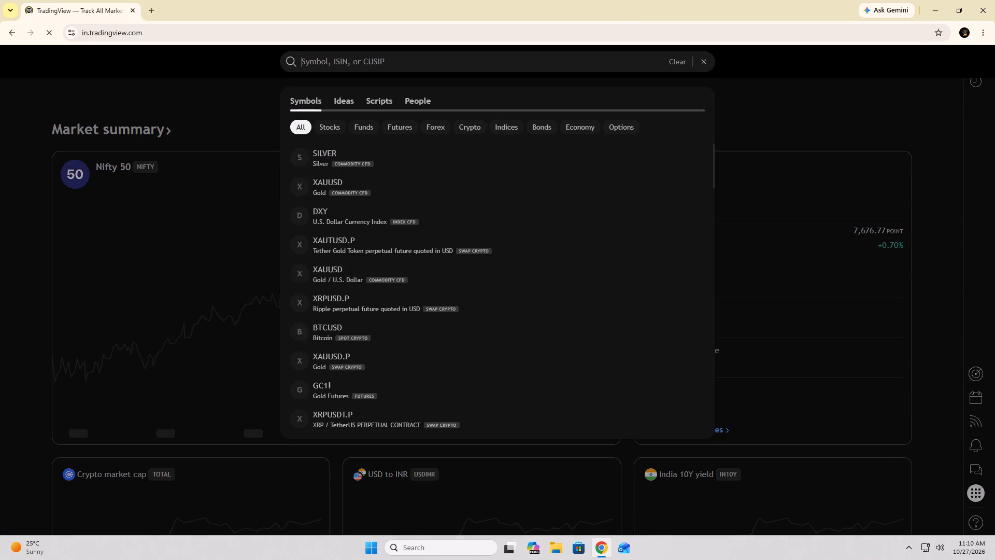
click(340, 236)
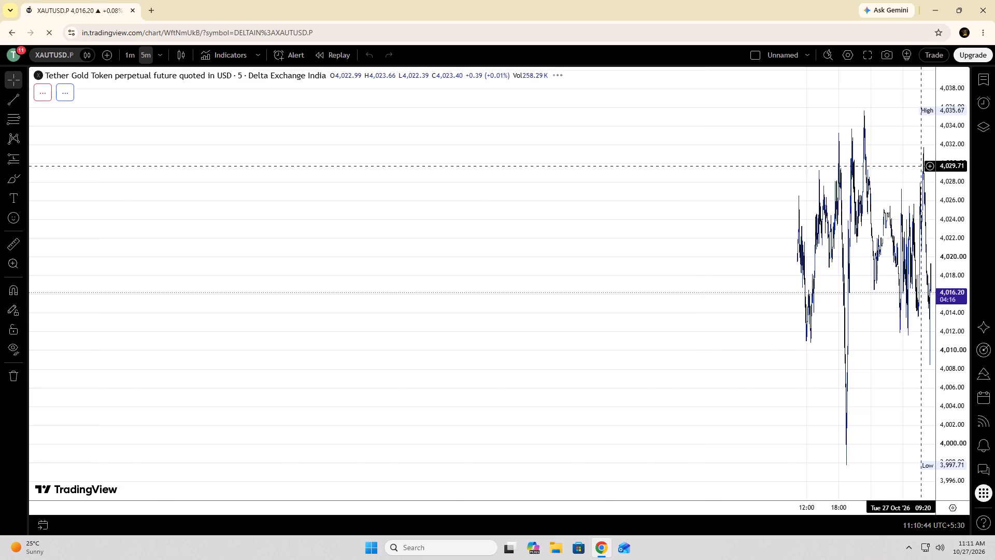
Remove the 6 existing drawings from the XAUTUSD.P chart and dismiss the Honeygain notification.
drag(949, 163, 957, 227)
drag(589, 221, 298, 181)
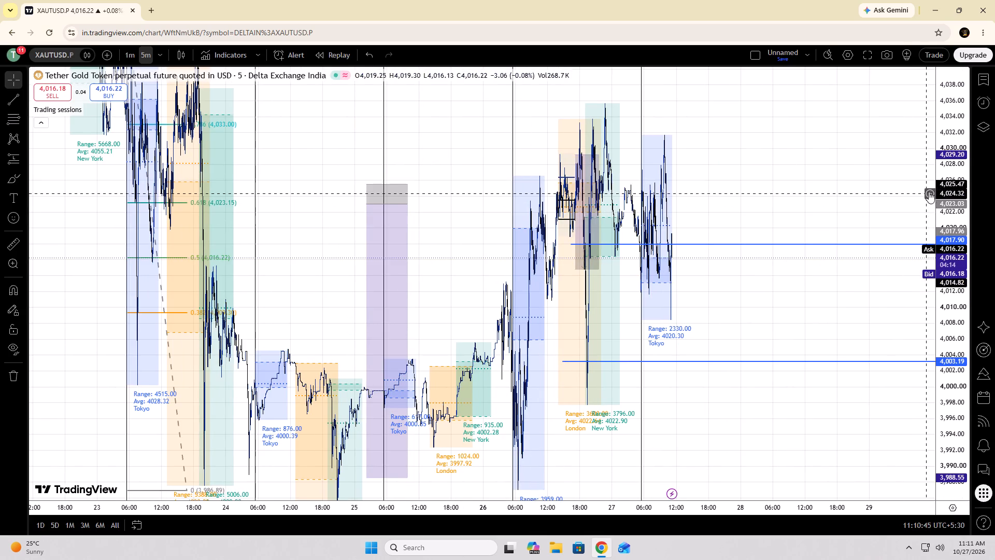
drag(942, 194, 970, 394)
right_click(599, 134)
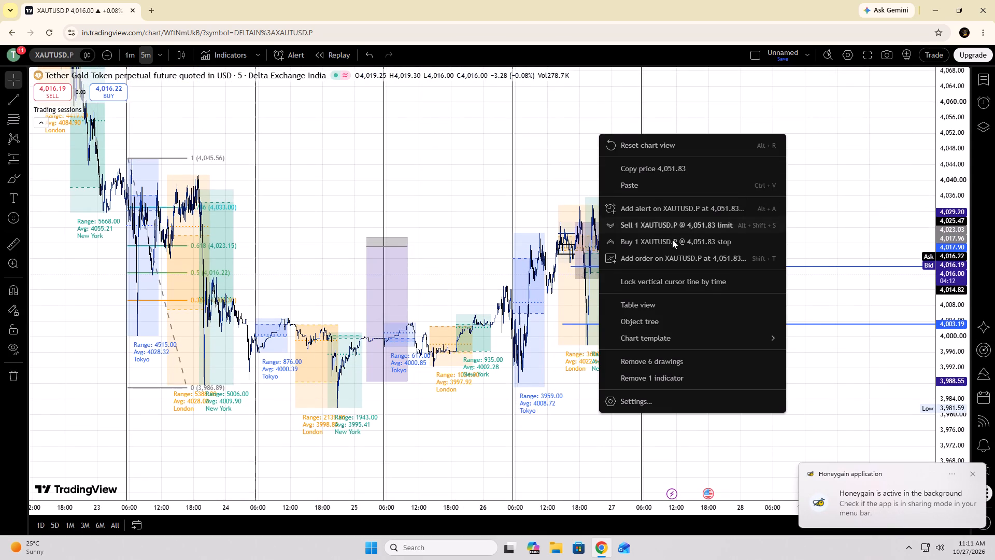
click(703, 358)
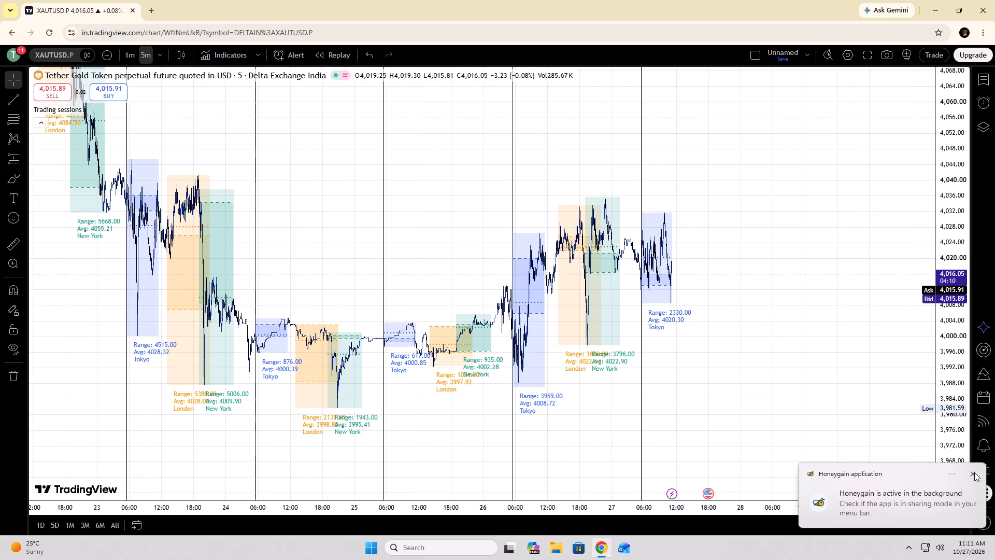
click(974, 472)
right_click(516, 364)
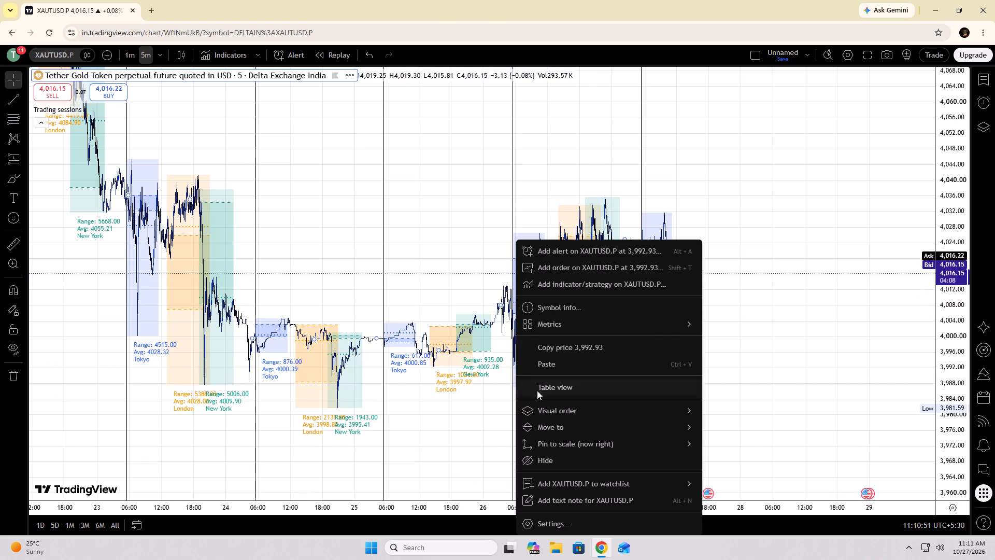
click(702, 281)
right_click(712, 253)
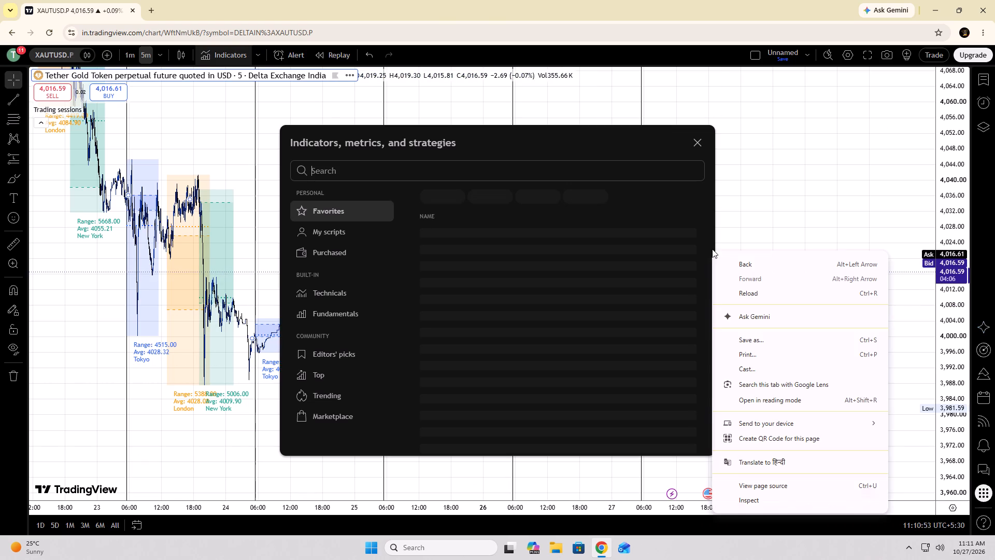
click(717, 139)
Reset the chart view and reframe it with empty space after the latest candles and a wider price range.
right_click(766, 151)
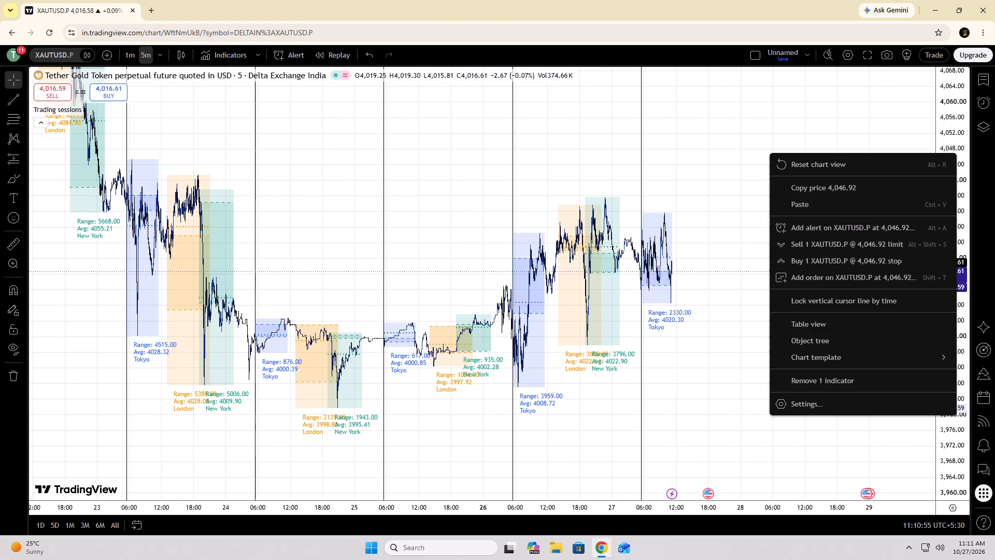
click(801, 158)
right_click(641, 160)
click(603, 161)
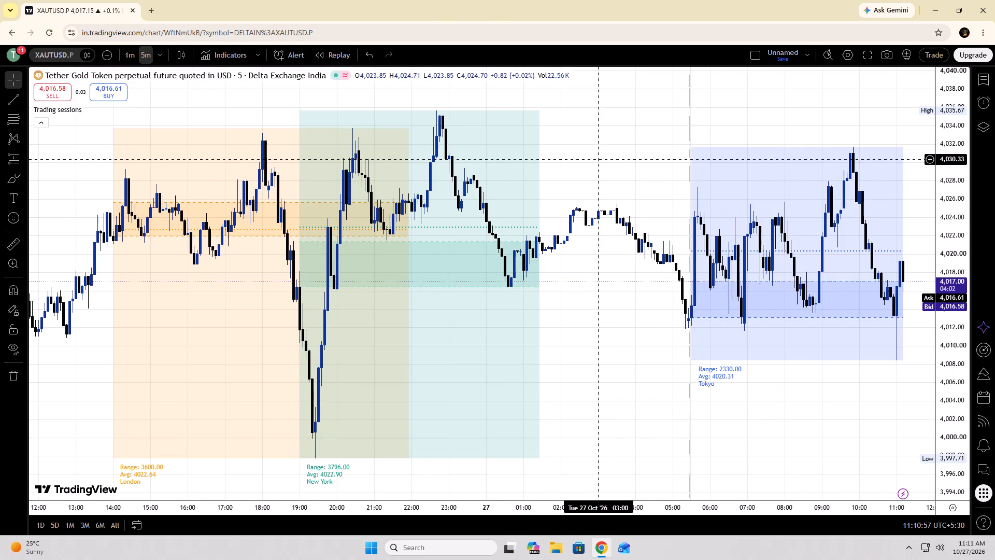
drag(598, 159, 298, 189)
drag(948, 163, 981, 331)
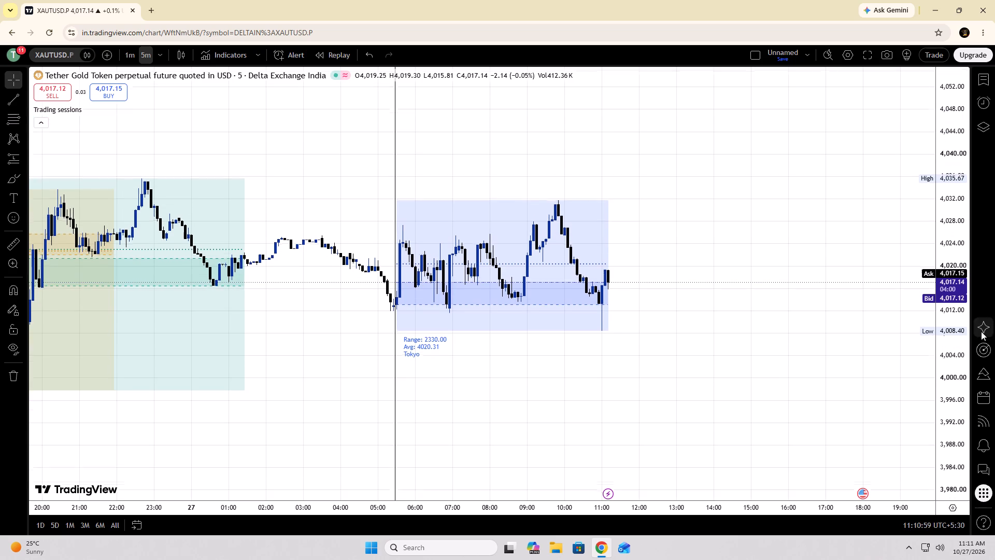
drag(981, 331, 981, 346)
drag(397, 505, 671, 475)
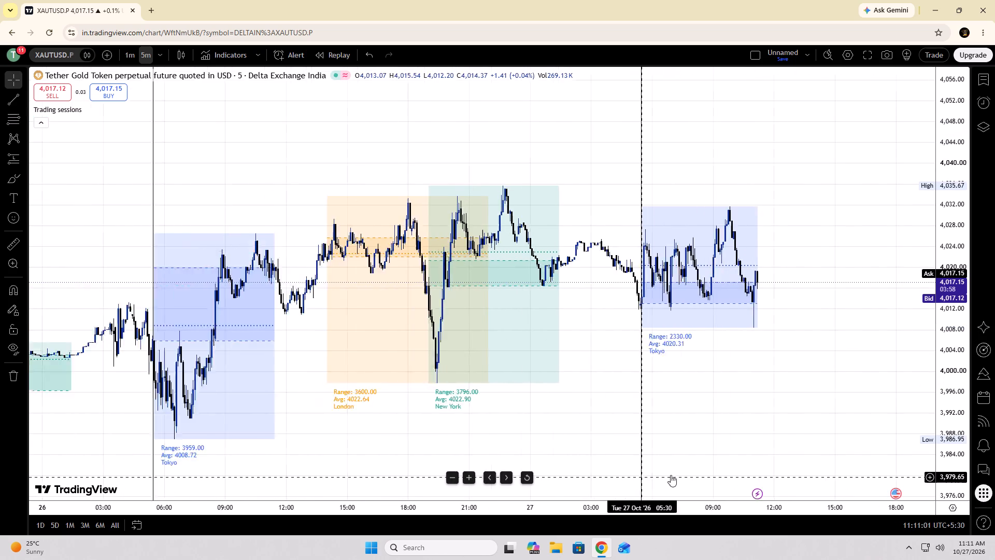
drag(671, 475, 775, 468)
drag(746, 431, 679, 296)
drag(681, 302, 656, 375)
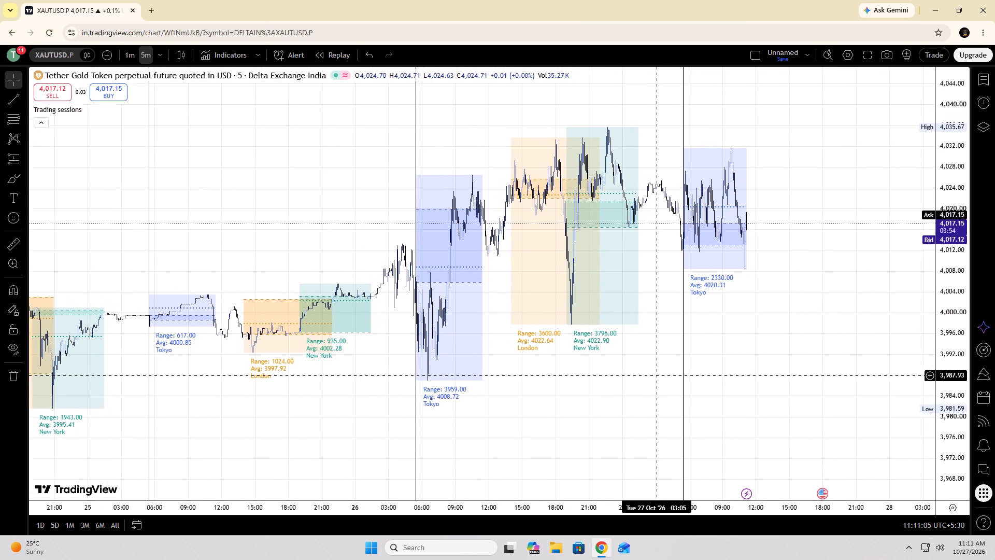
drag(656, 375, 650, 387)
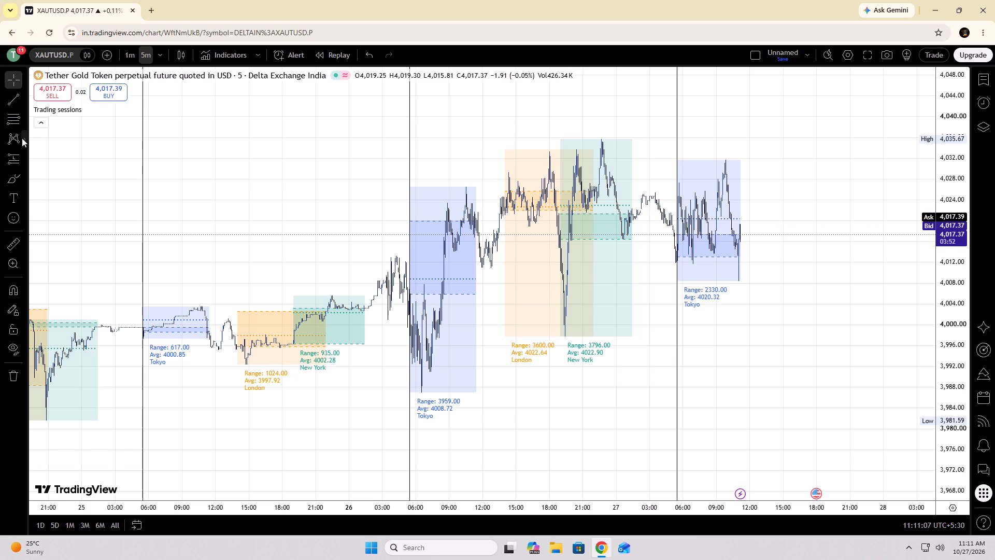
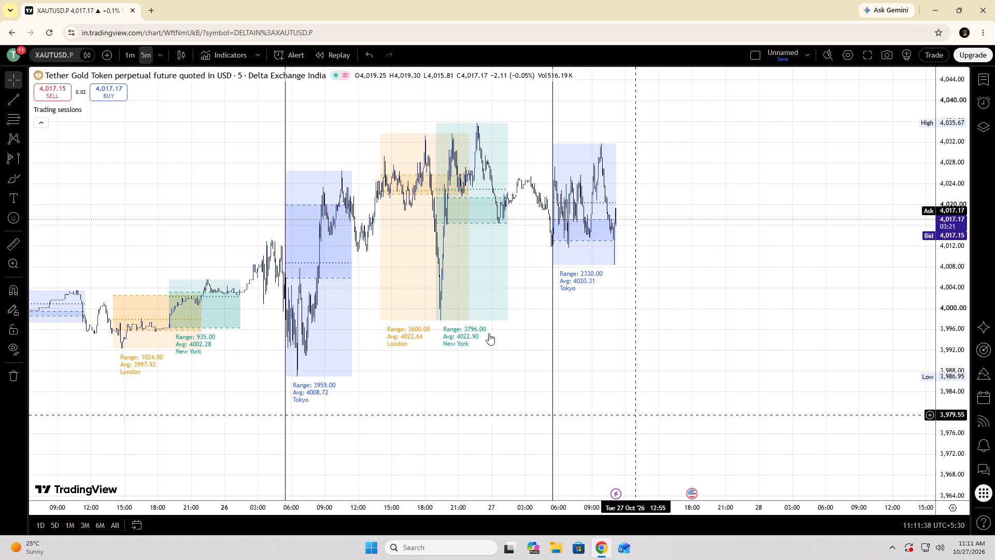
Draw a Fibonacci retracement from the previous day's low at about 3,986.83 up to its high at about 4,035.76.
click(14, 117)
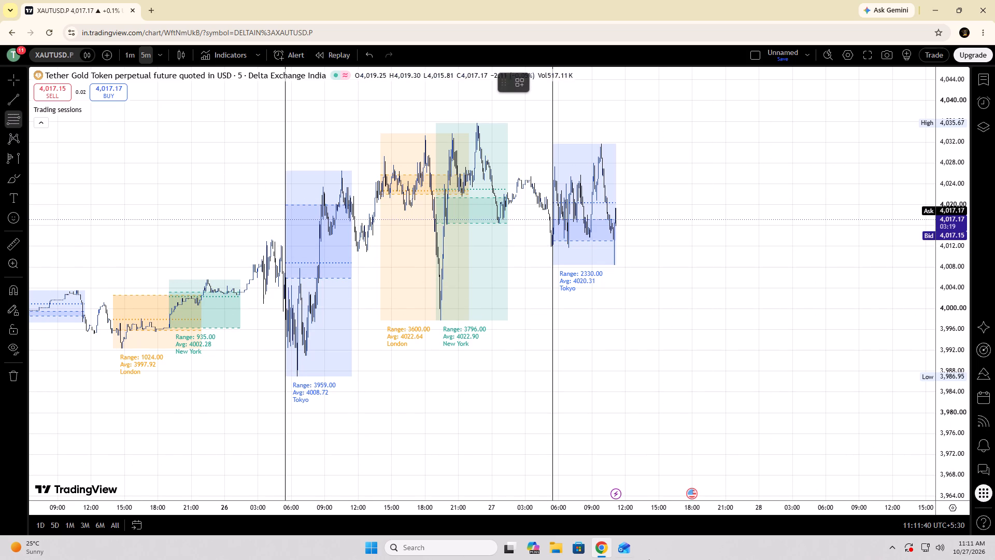
click(374, 377)
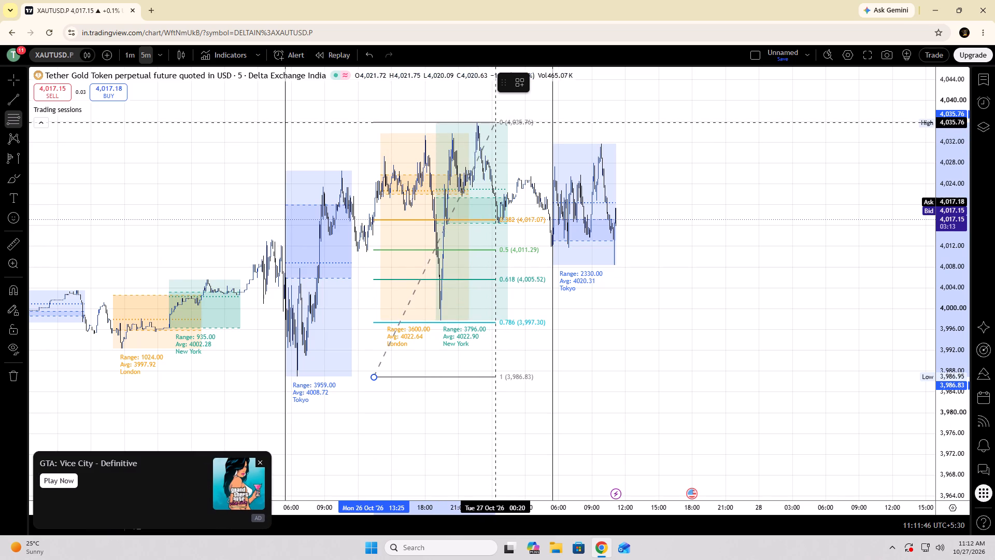
click(495, 122)
drag(857, 262, 716, 265)
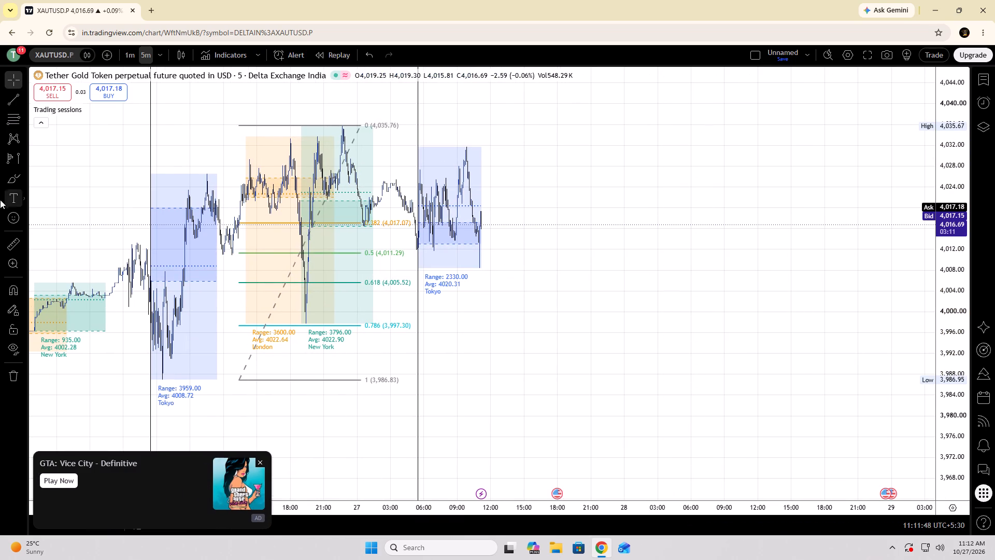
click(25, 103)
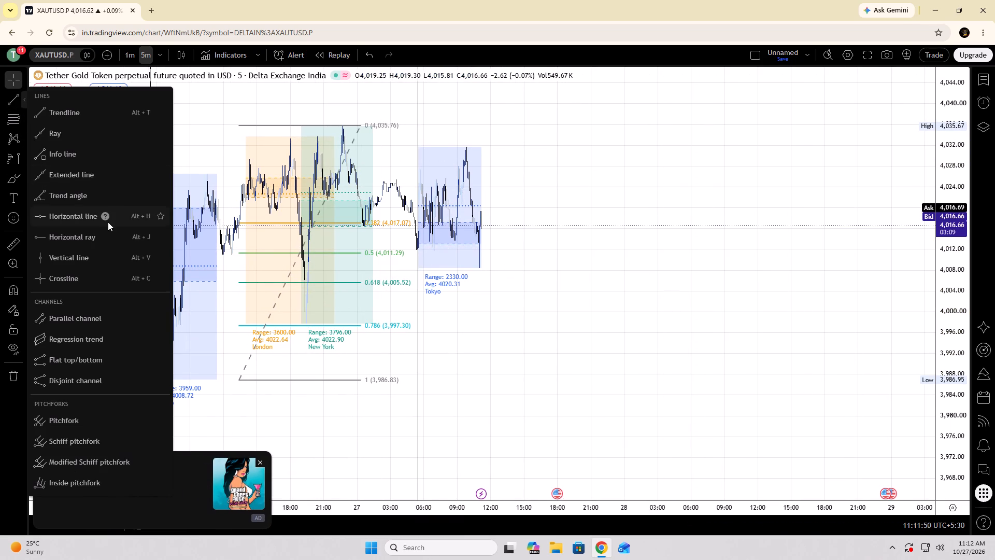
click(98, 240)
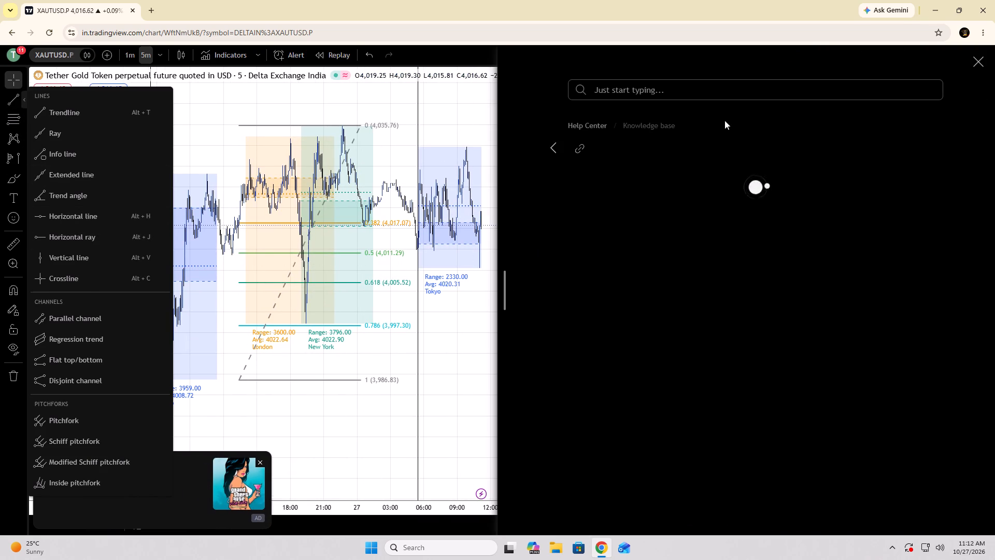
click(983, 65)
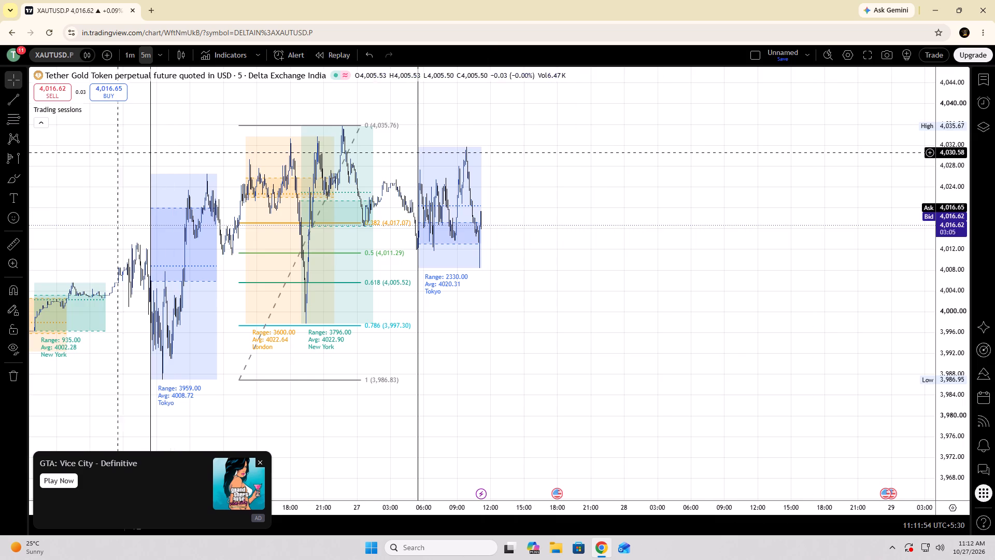
Draw a horizontal ray at about 4,005.66, starting just after the latest candles and below the current Tokyo session.
click(24, 101)
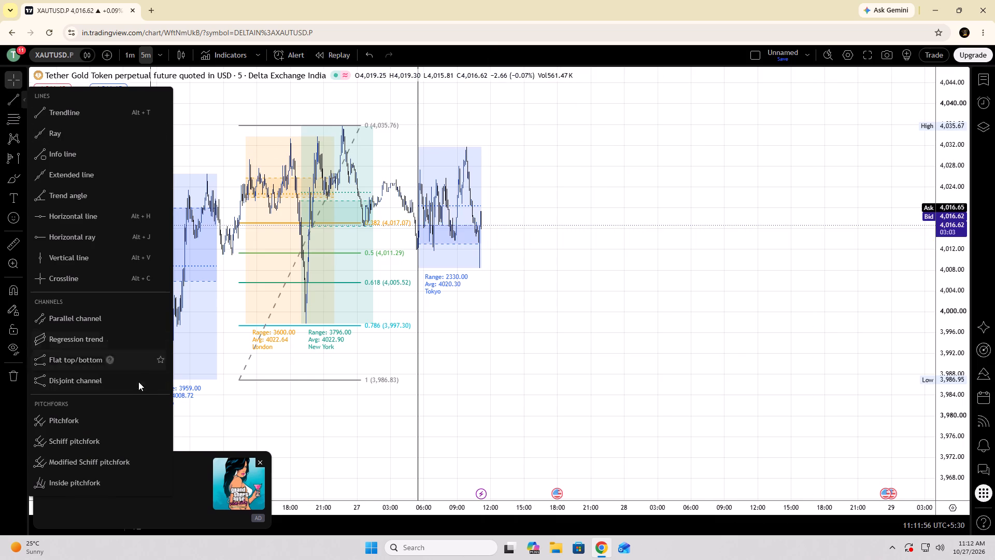
click(59, 232)
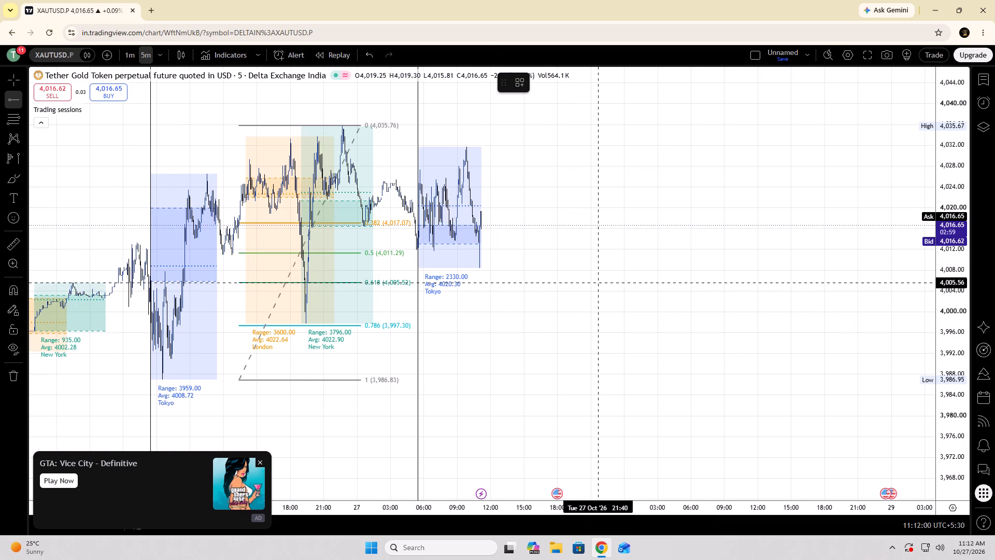
click(495, 282)
click(625, 258)
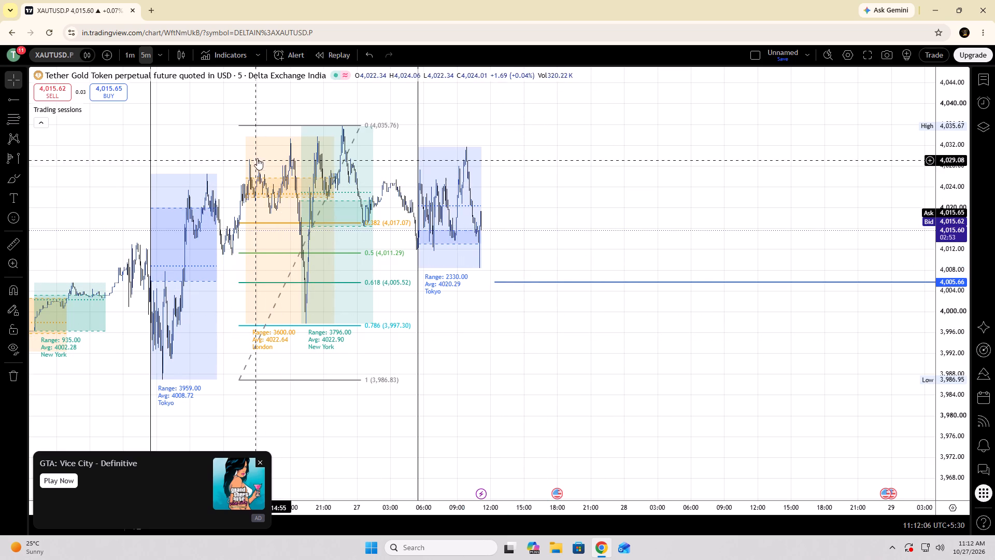
Delete the Fibonacci retracement drawn across the London and New York sessions.
click(260, 126)
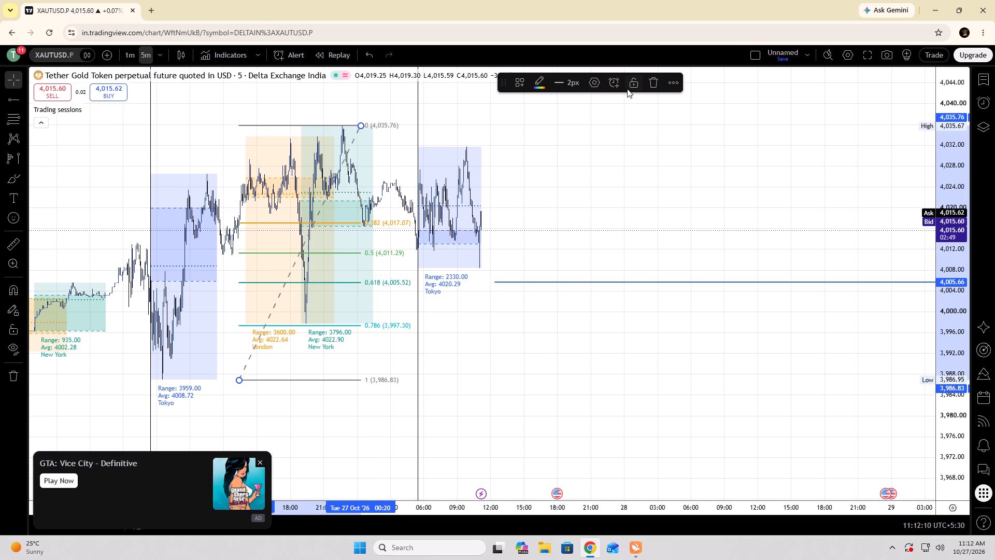
click(651, 86)
Label the horizontal ray with the text "BUY SIDE AREA ENTRY METHOD BREAKOUT RETEST".
double_click(619, 281)
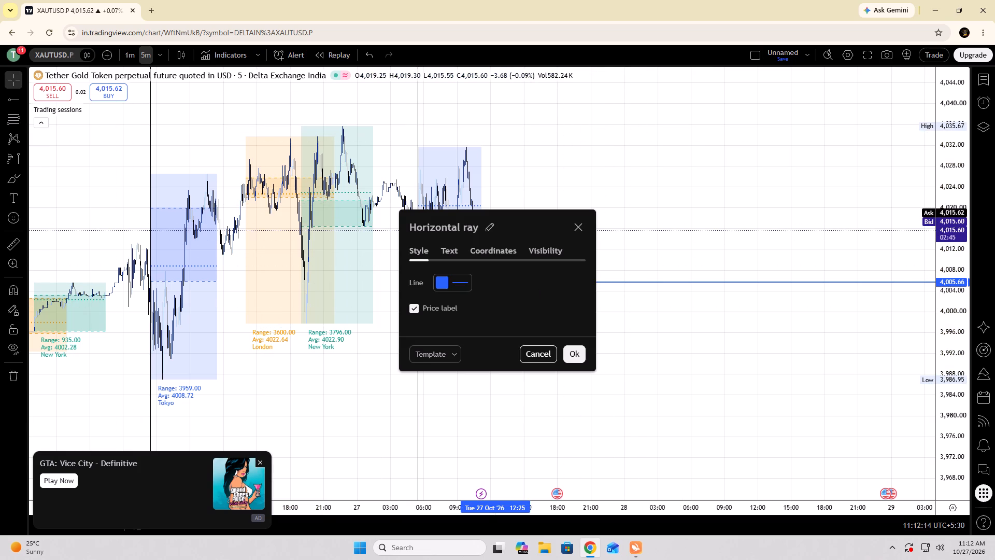
click(449, 248)
click(479, 331)
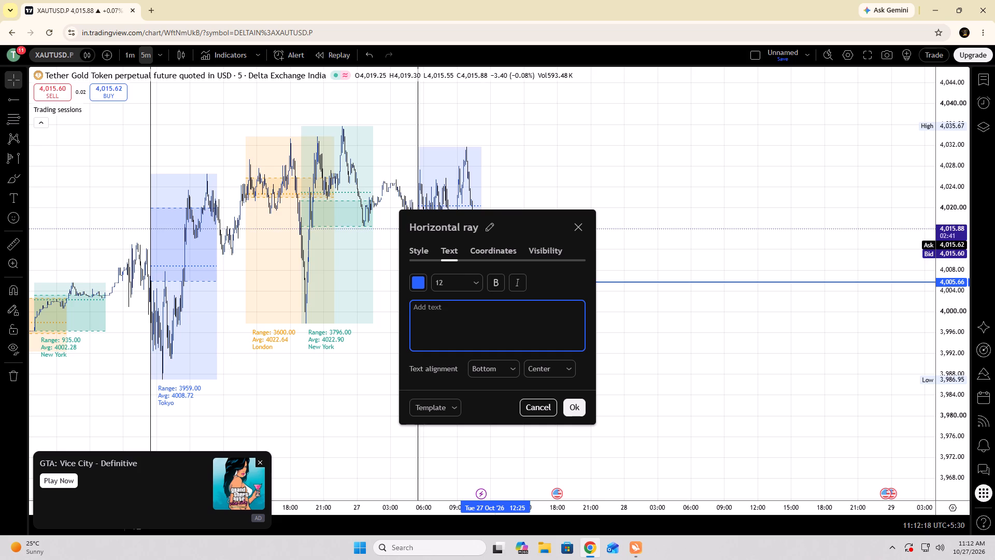
text(BUY)
key(space)
text(SIDE AA)
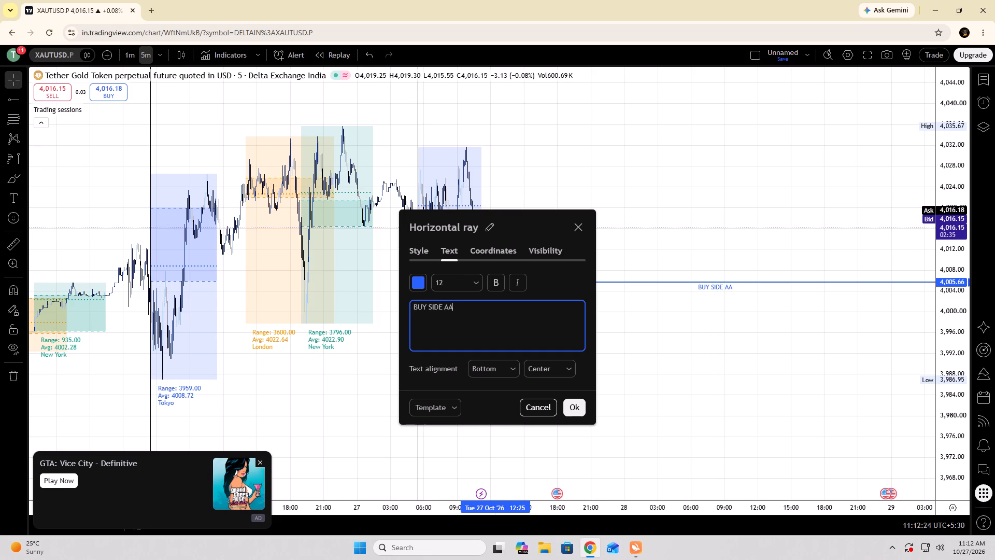
key(BackSpace)
text(REA)
key(space)
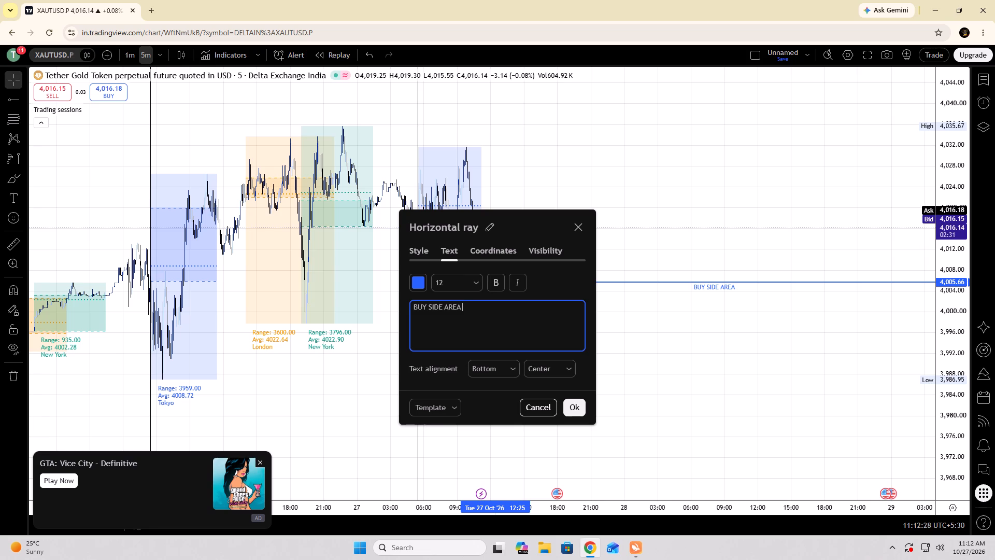
text(ENTRY)
key(space)
text(METHOD)
key(space)
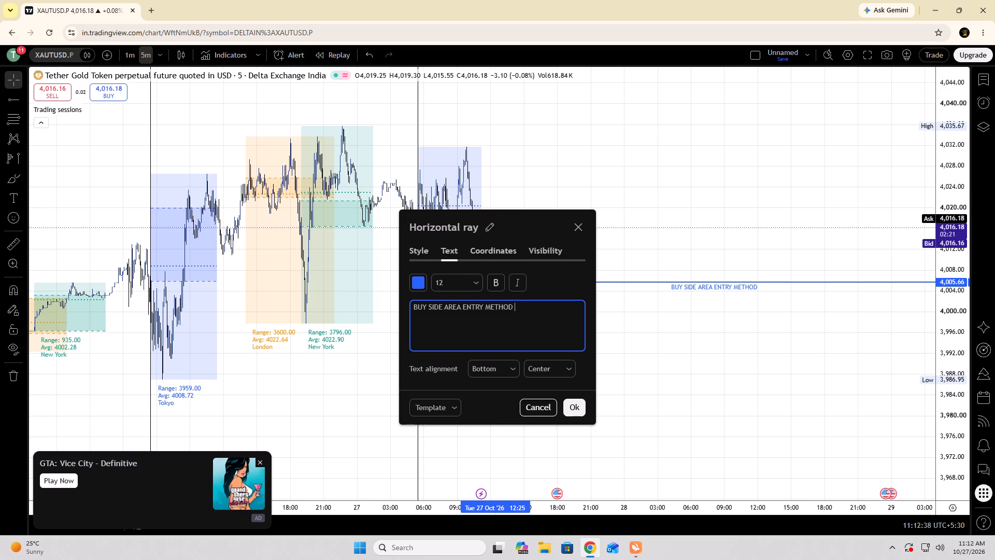
text(RETEST)
key(space)
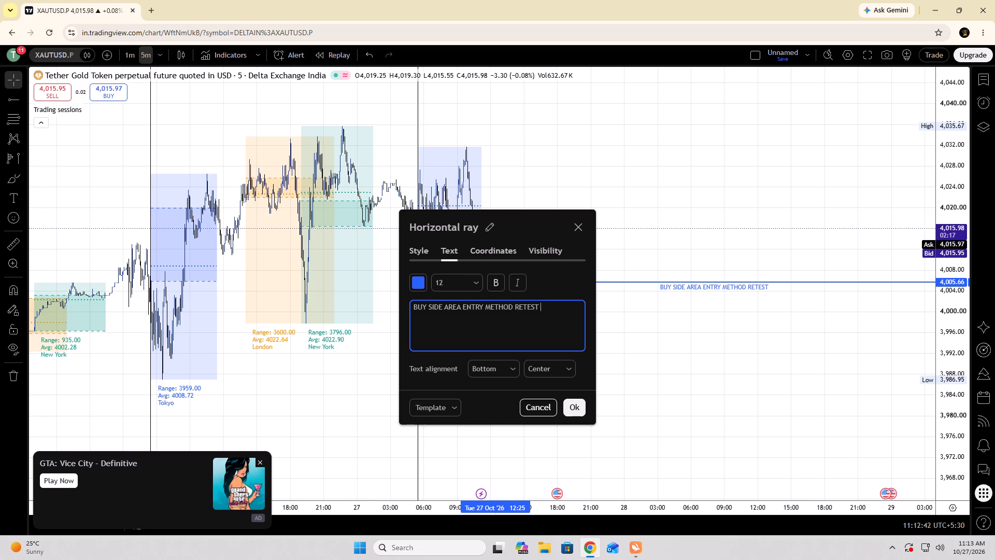
key(BackSpace)
key(BackSpace)
key(BackSpace)
key(BackSpace)
key(BackSpace)
key(BackSpace)
key(BackSpace)
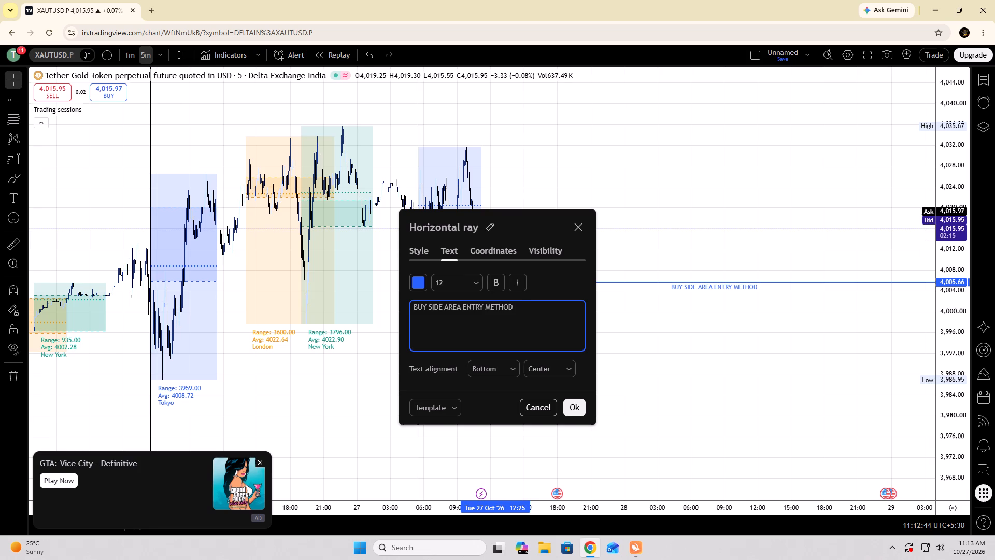
text(BREAKT)
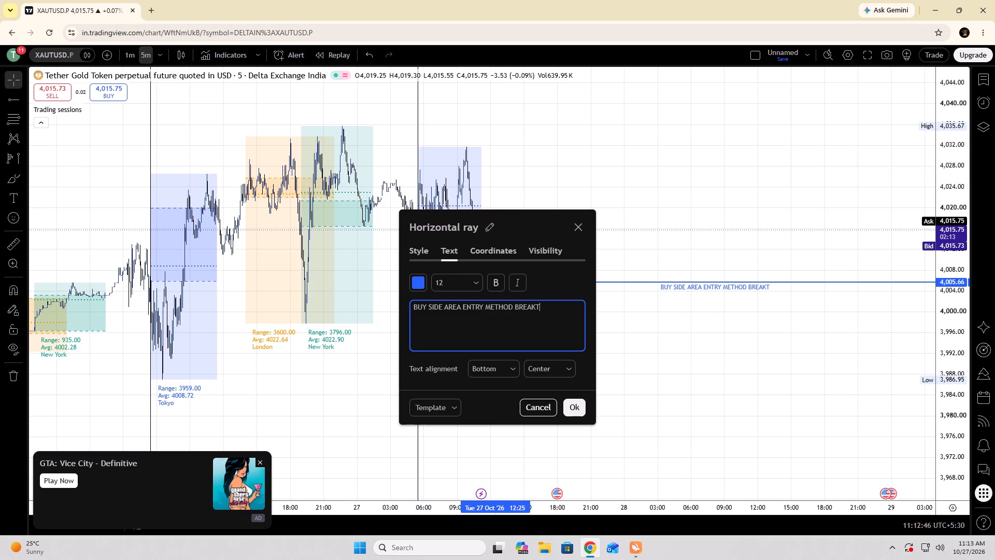
key(BackSpace)
text(OUT)
key(space)
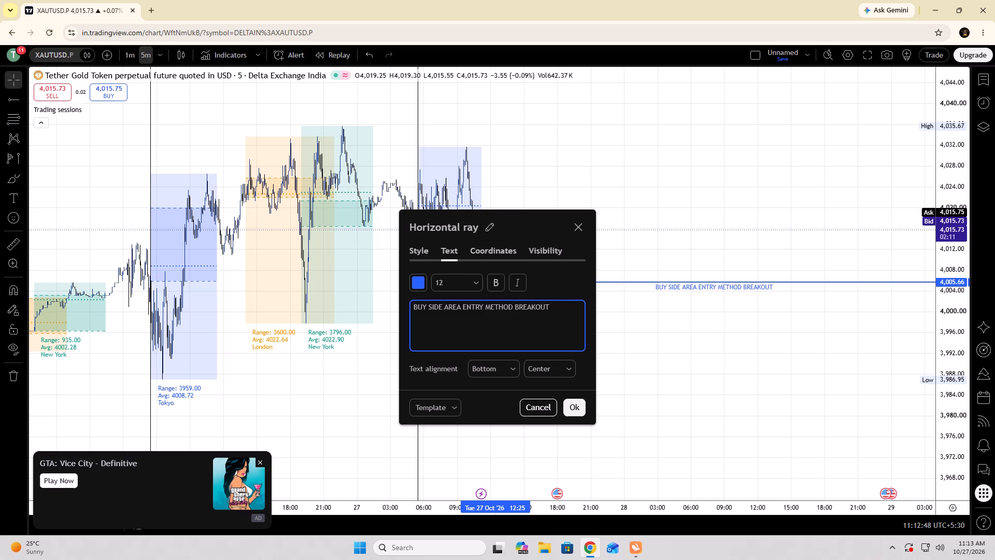
text(RES)
key(BackSpace)
text(TEST)
key(Return)
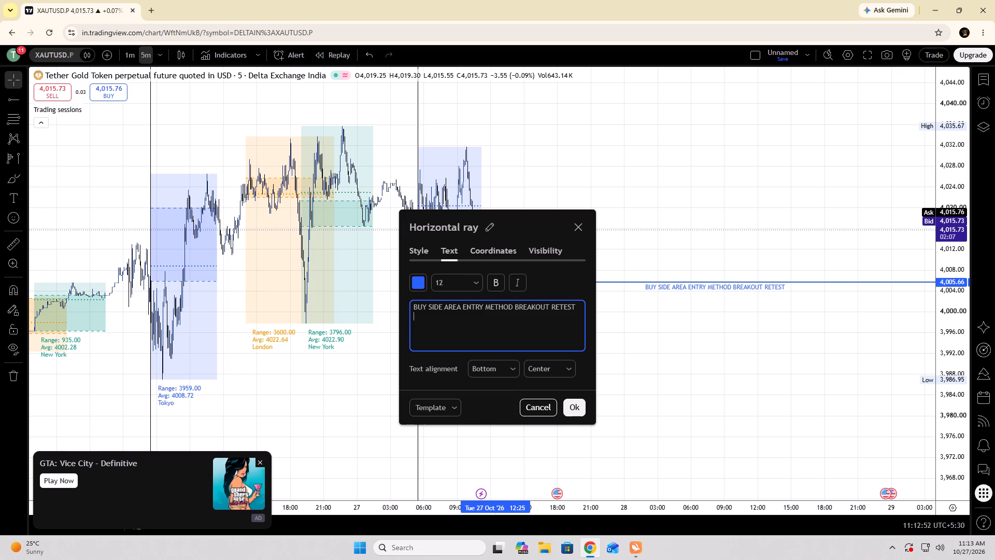
click(574, 407)
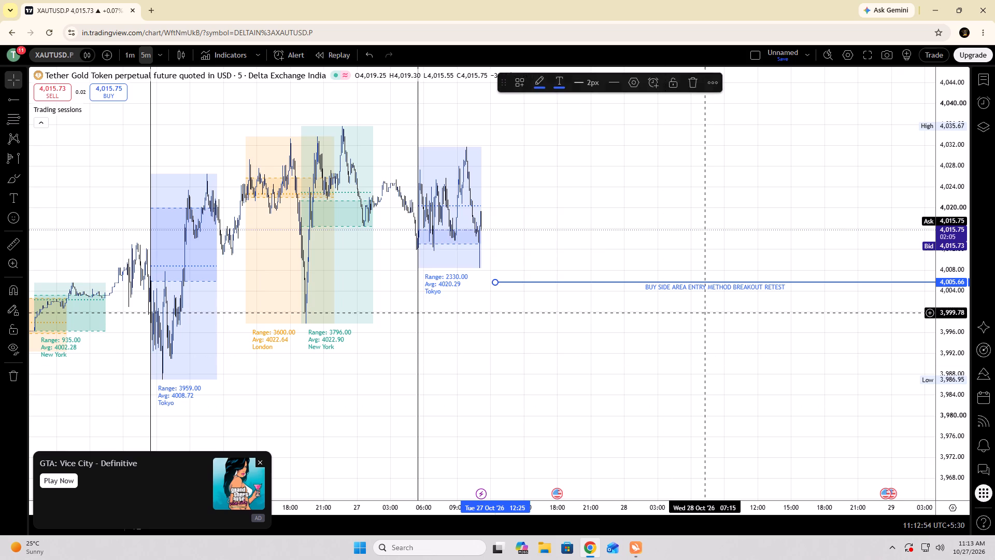
Place a long position on the horizontal ray with entry about 4,005.56, stop about 4,002.08 and target about 4,028.78.
drag(698, 324, 642, 344)
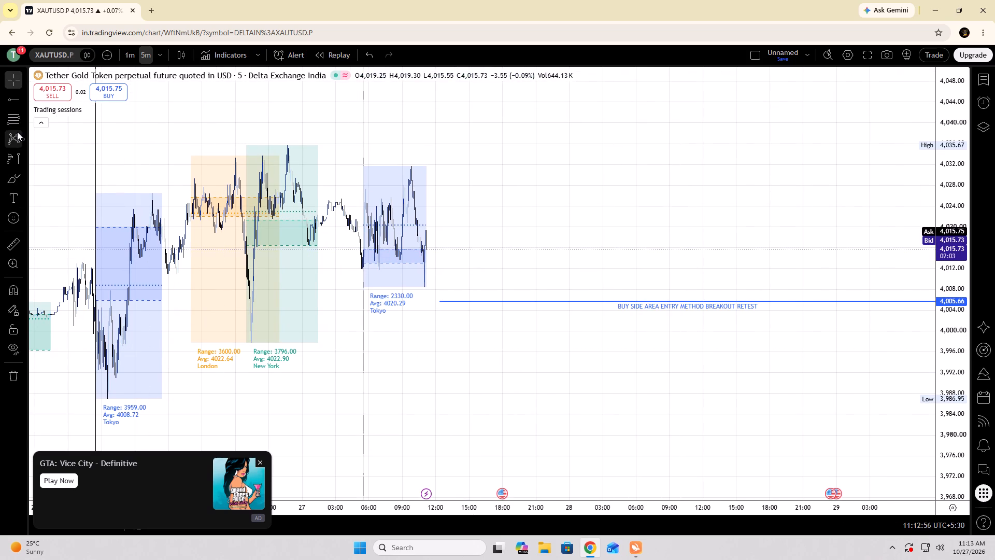
click(25, 122)
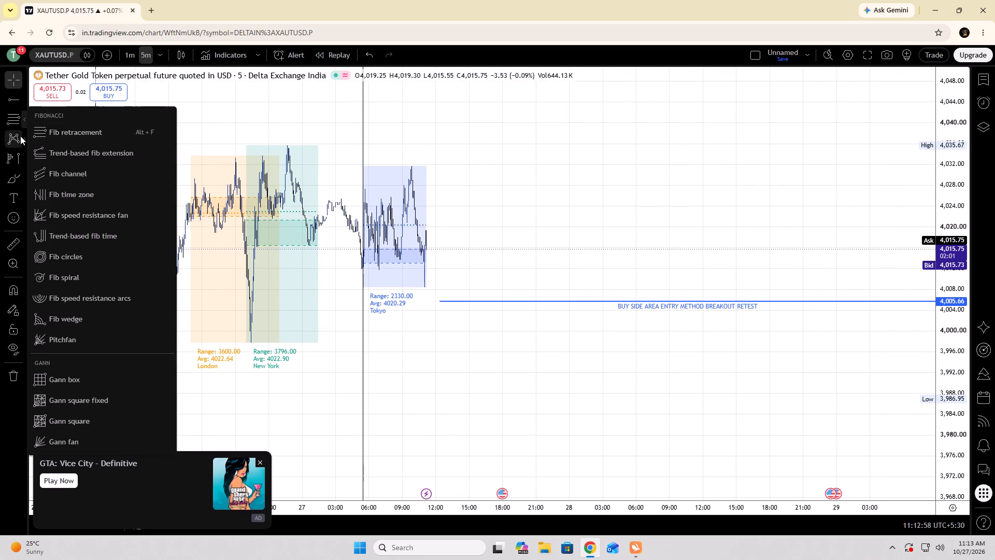
click(24, 143)
click(20, 157)
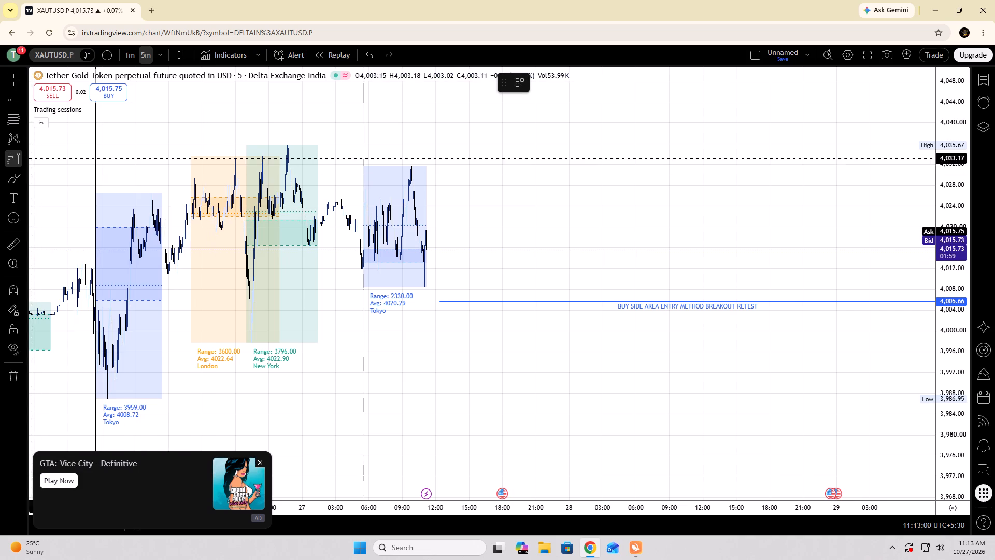
click(25, 160)
click(68, 170)
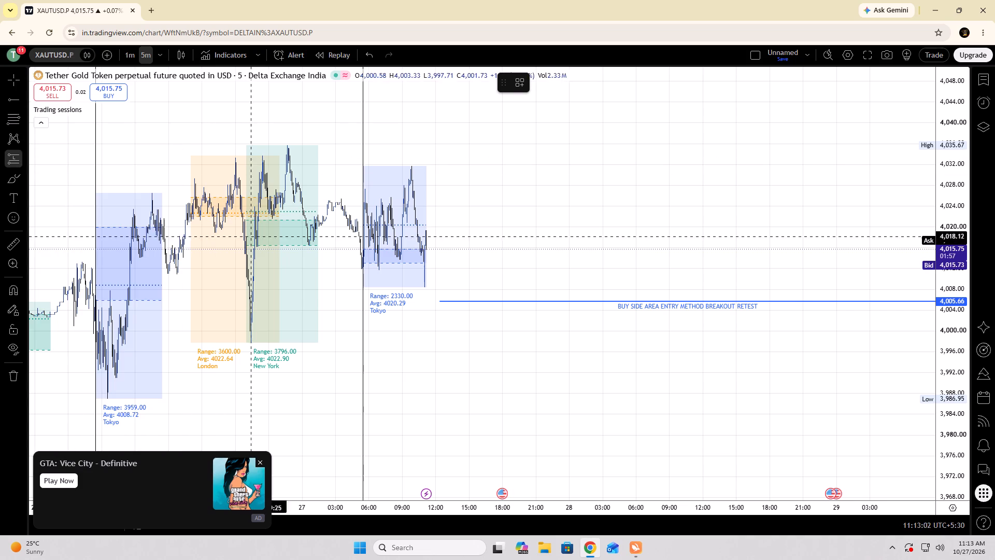
click(537, 302)
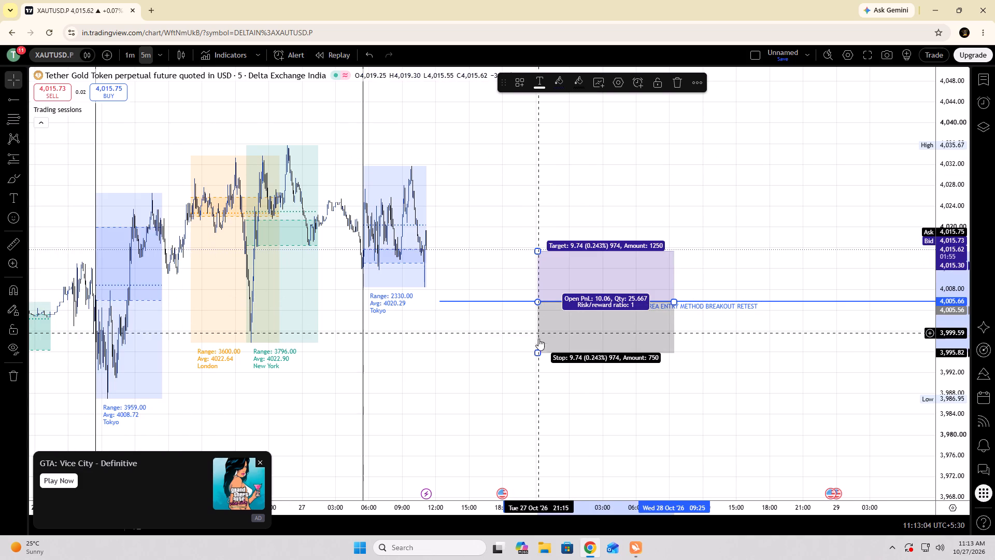
drag(537, 352, 533, 320)
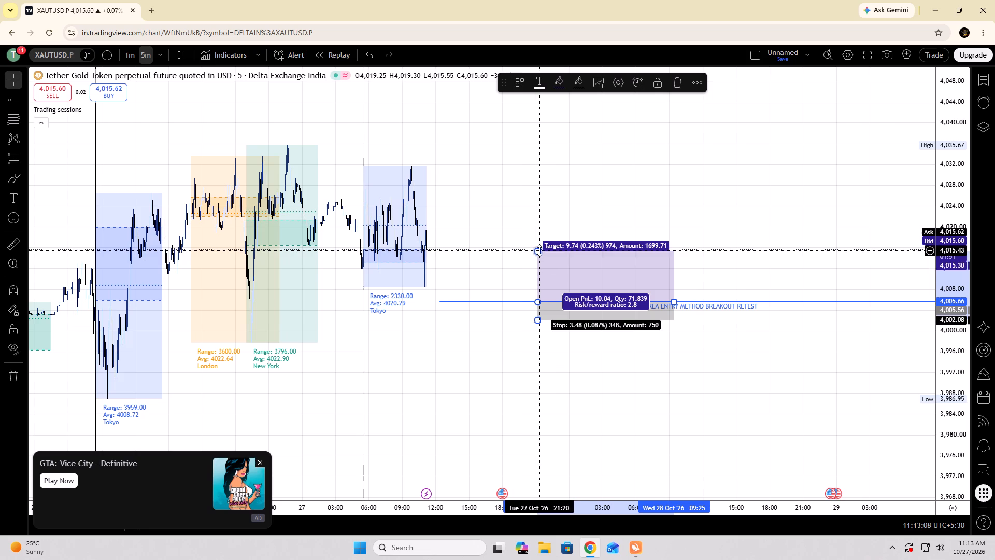
drag(539, 250, 521, 181)
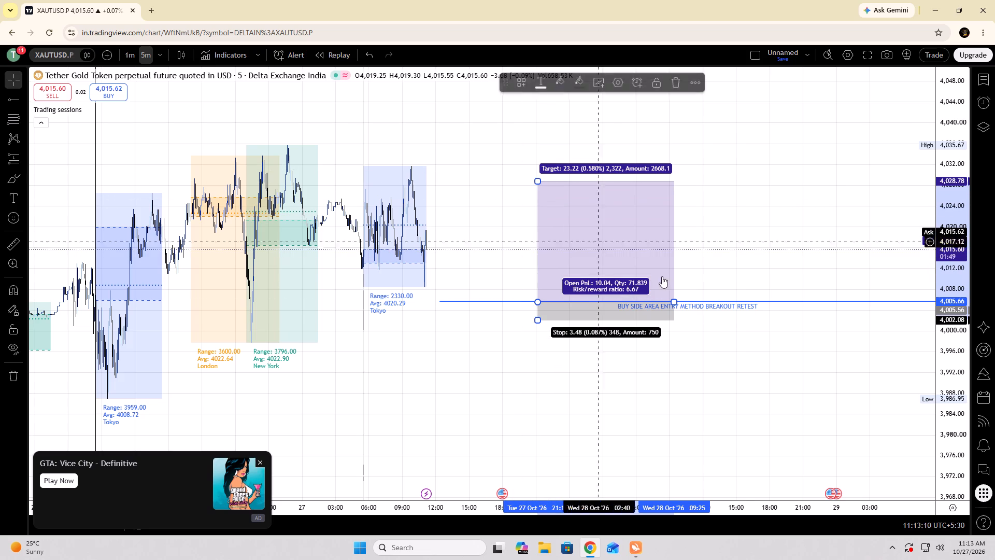
Shift the long position earlier in time and lower its target to about 4,025.69.
drag(603, 253, 545, 253)
click(729, 234)
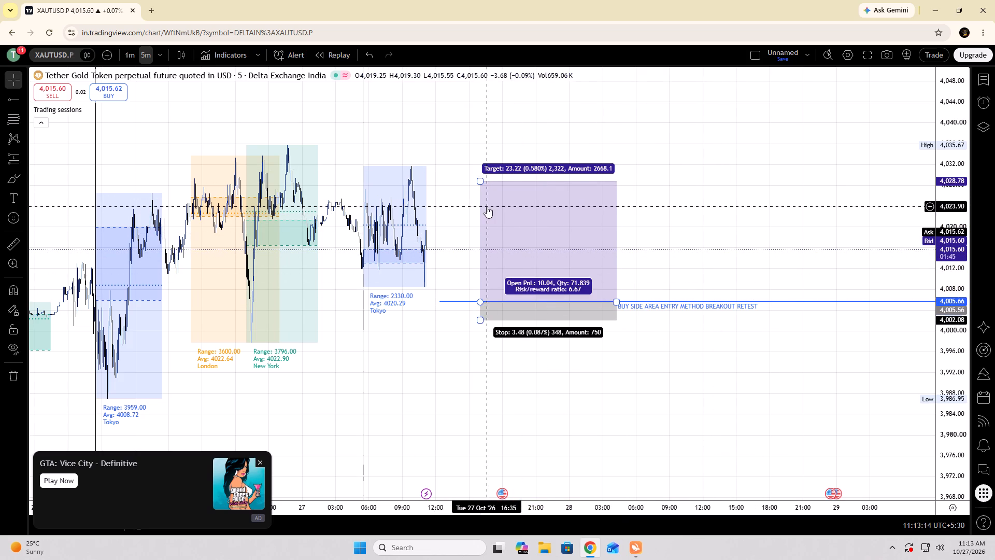
click(487, 206)
drag(479, 180, 481, 197)
click(752, 195)
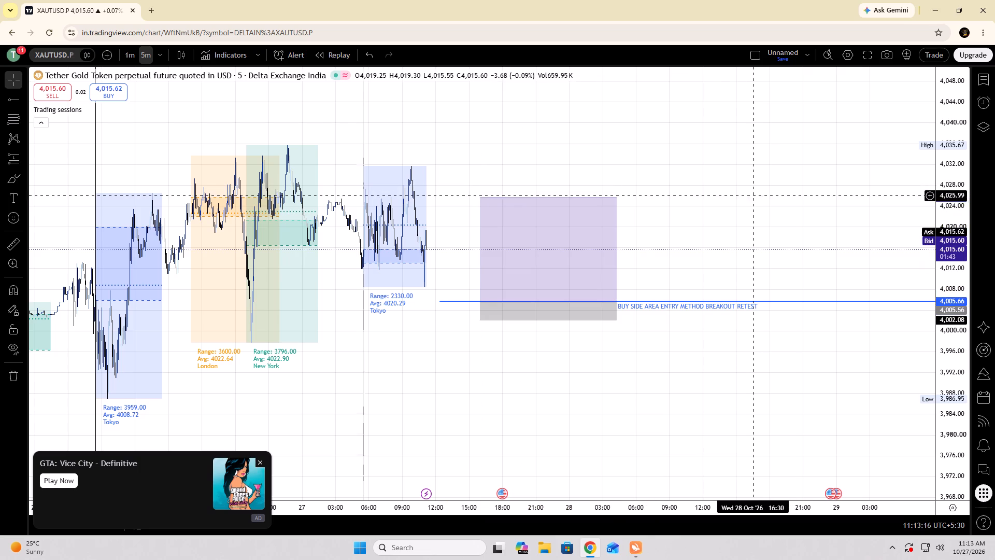
click(741, 205)
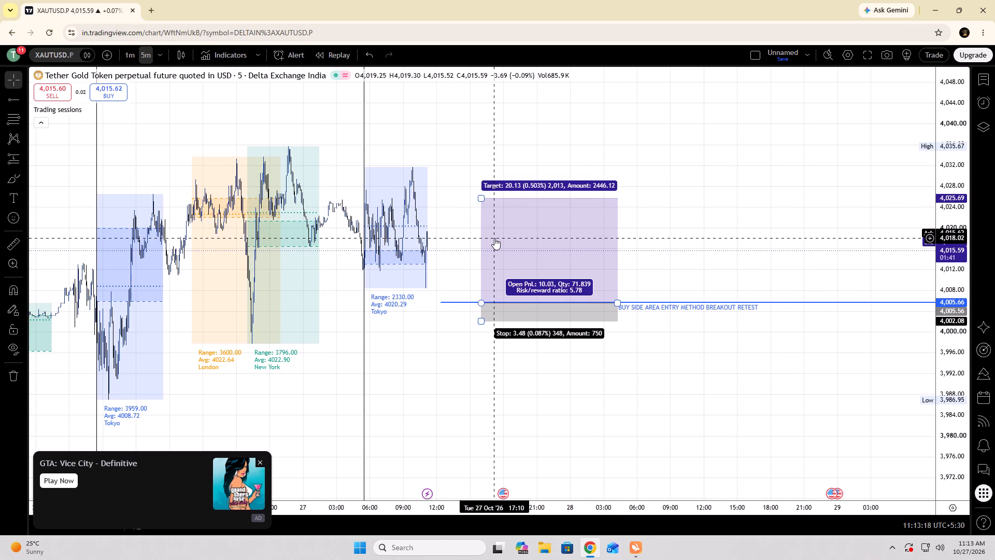
Move the long position closer to the latest candles, with its entry at about 4,005.86 near the horizontal ray.
drag(721, 225, 793, 248)
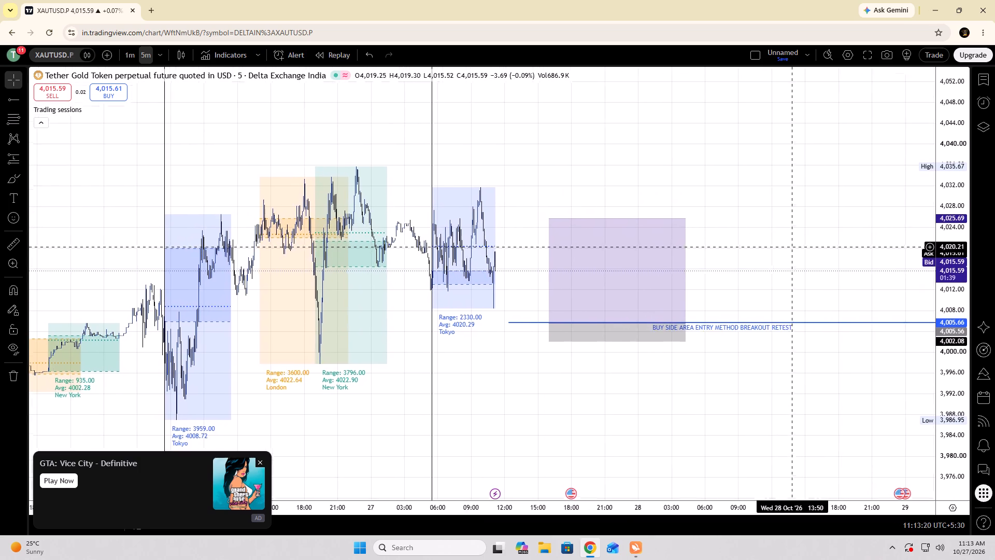
drag(793, 248, 806, 285)
drag(612, 319, 591, 318)
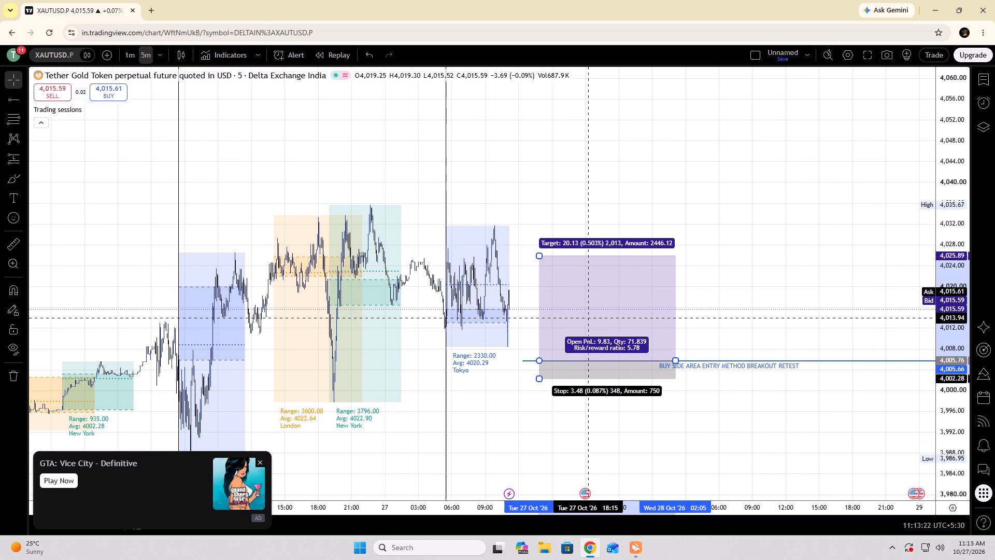
drag(591, 318, 579, 317)
click(704, 291)
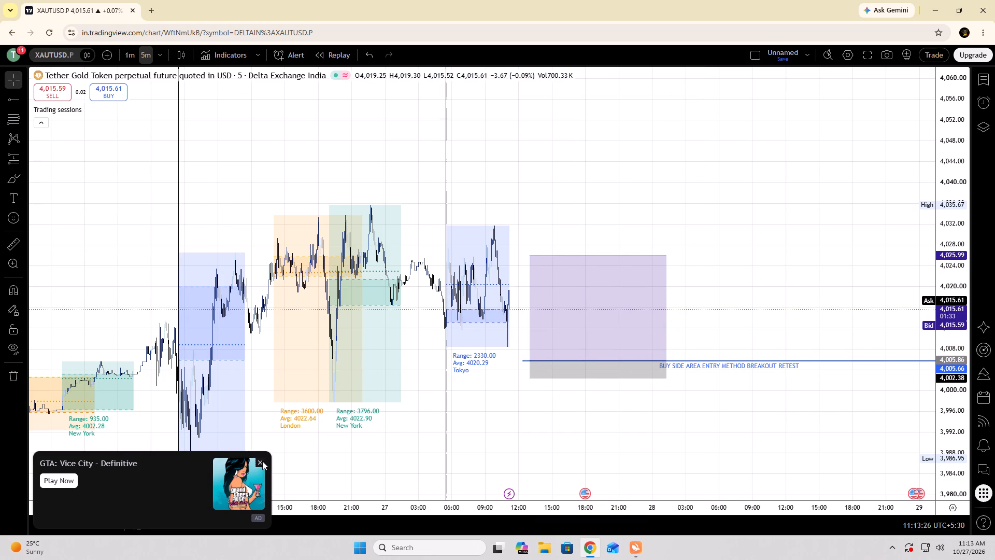
Dismiss the GTA: Vice City advertisement and stretch the time scale around the recent sessions and the long position.
click(261, 461)
drag(341, 450, 395, 443)
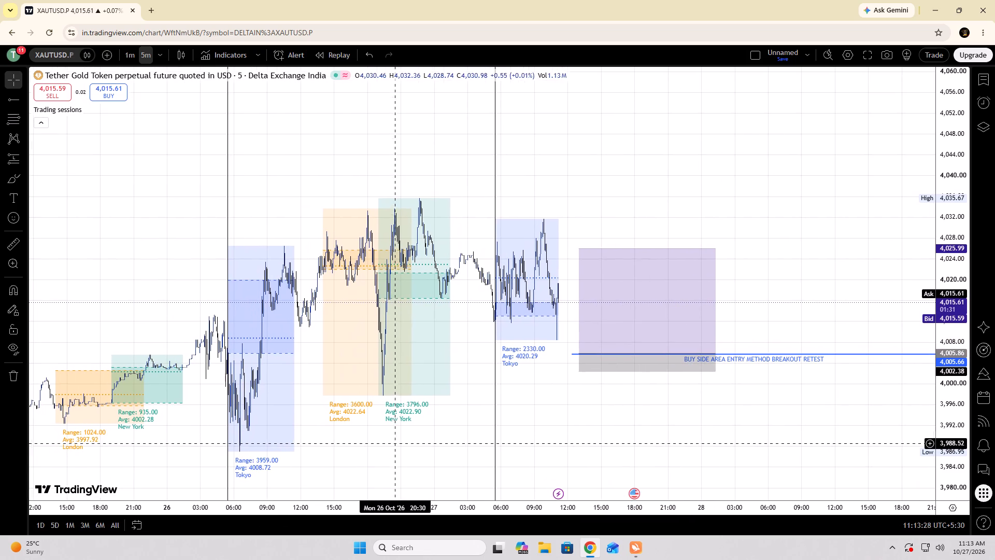
drag(379, 508, 44, 485)
drag(312, 439, 521, 402)
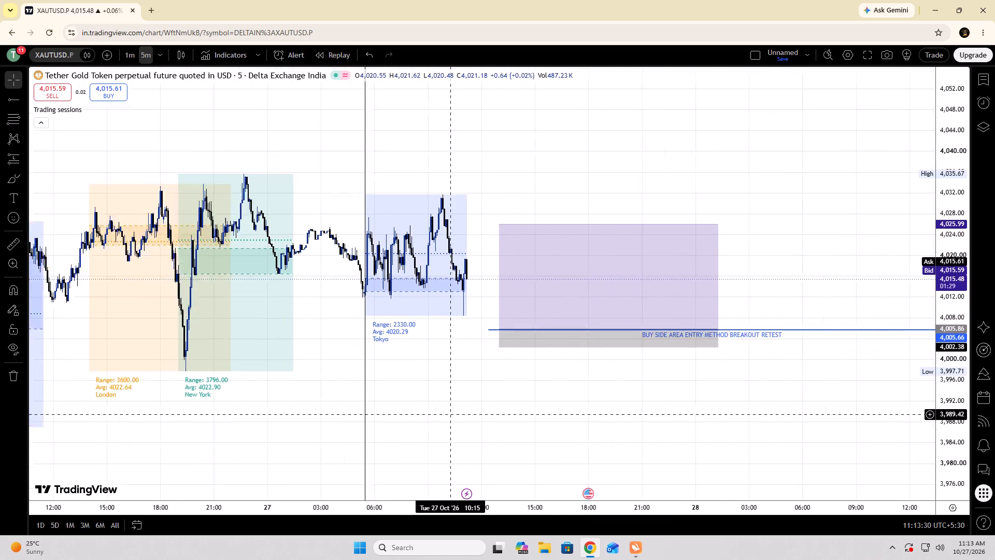
drag(521, 402, 616, 415)
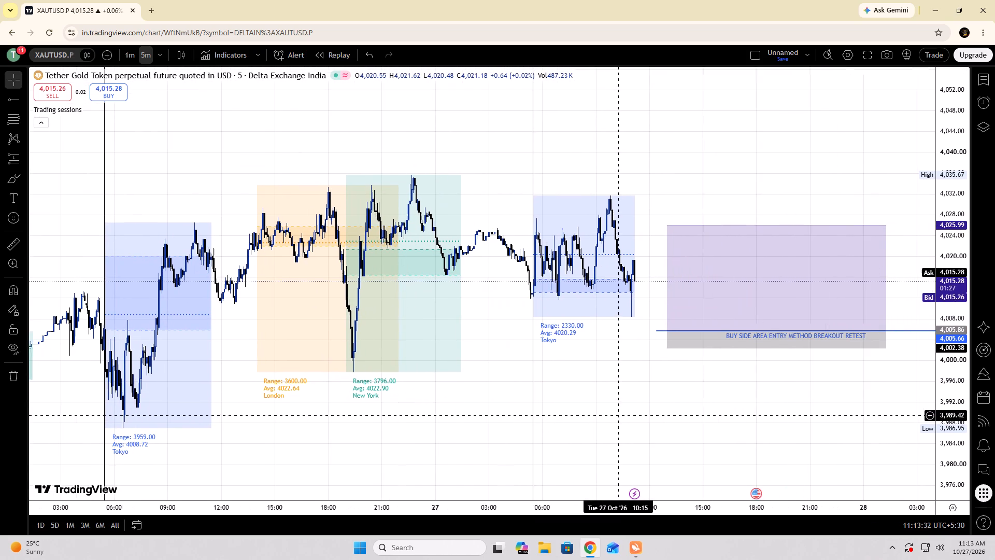
drag(616, 415, 614, 414)
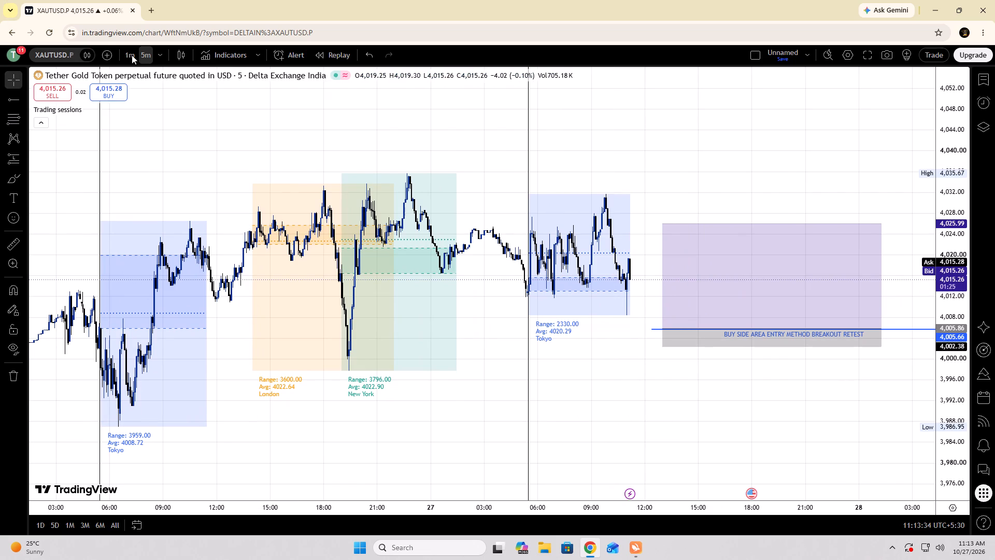
Switch the chart to the 4-hour interval and examine the recent candles around the breakout-retest ray and long position.
click(156, 57)
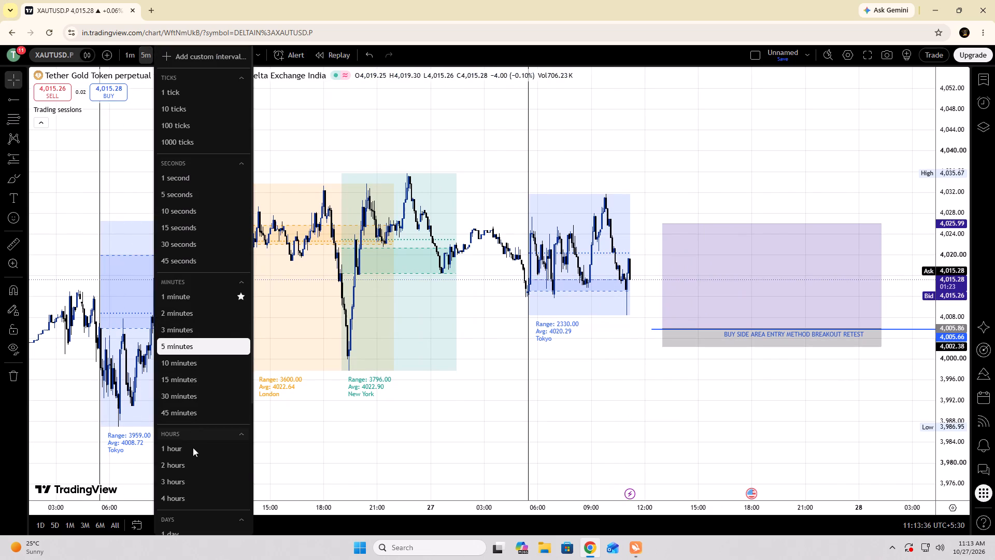
click(190, 496)
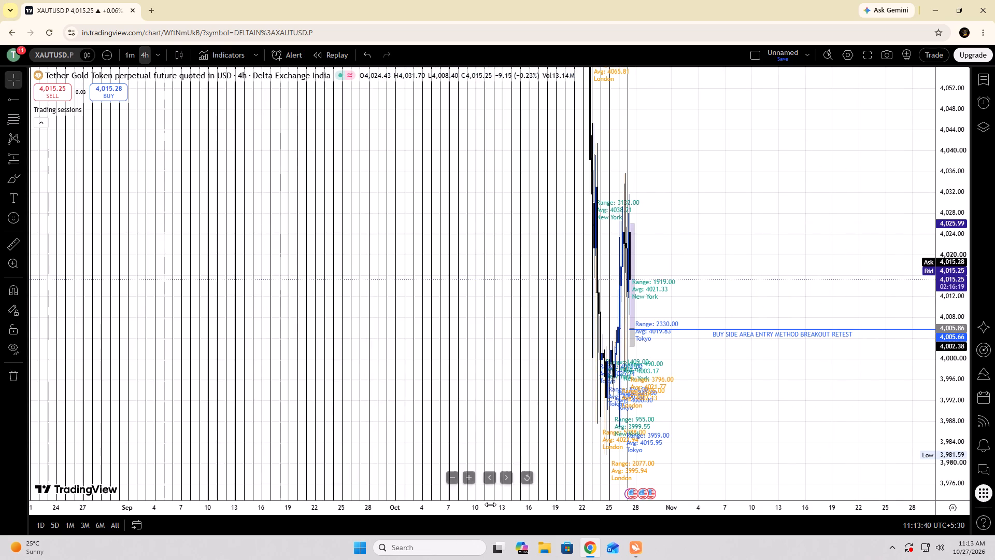
drag(490, 505, 0, 474)
drag(525, 257, 662, 207)
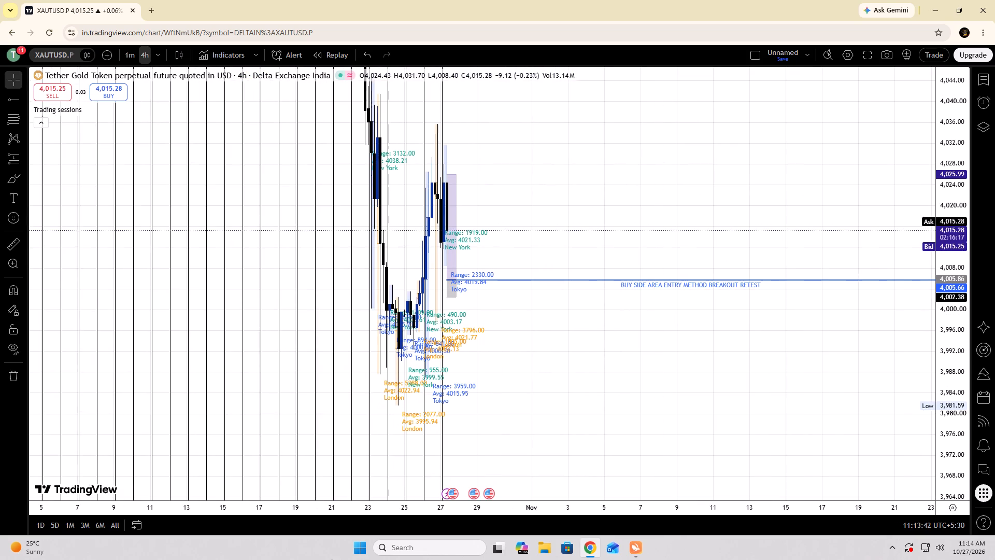
drag(425, 508, 0, 460)
drag(694, 407, 994, 304)
drag(958, 212, 895, 410)
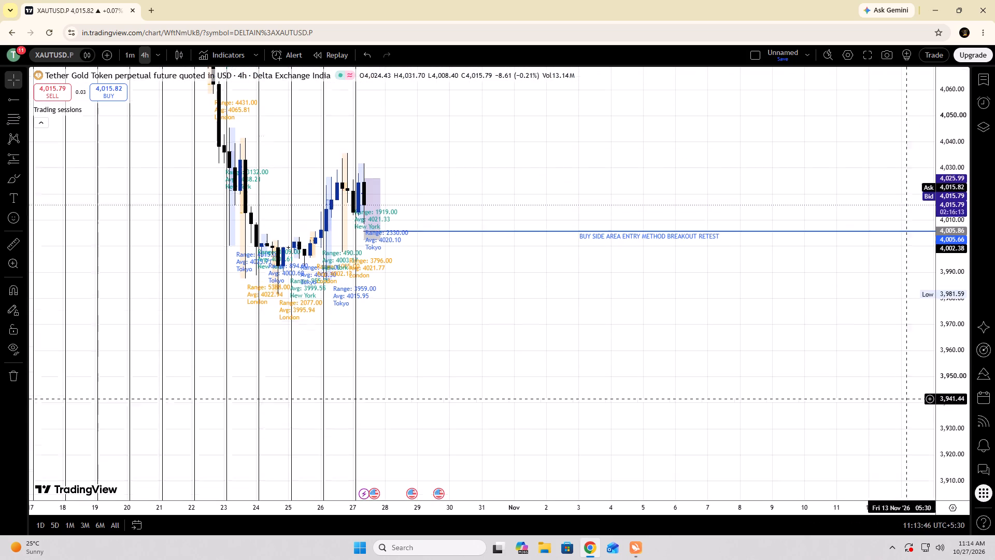
drag(895, 410, 893, 410)
Switch the chart to the 1-day interval and frame the latest daily candles beside the breakout-retest ray.
click(153, 60)
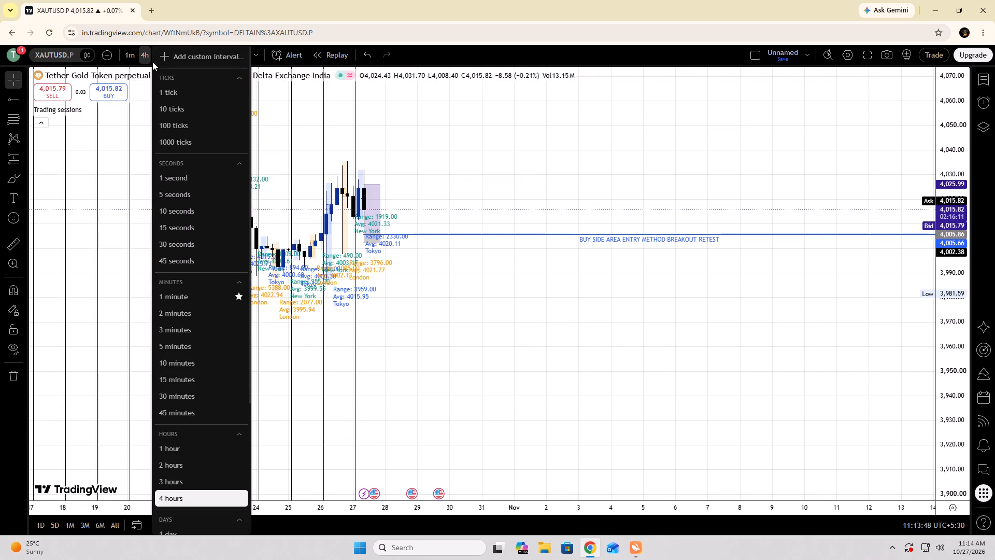
click(184, 535)
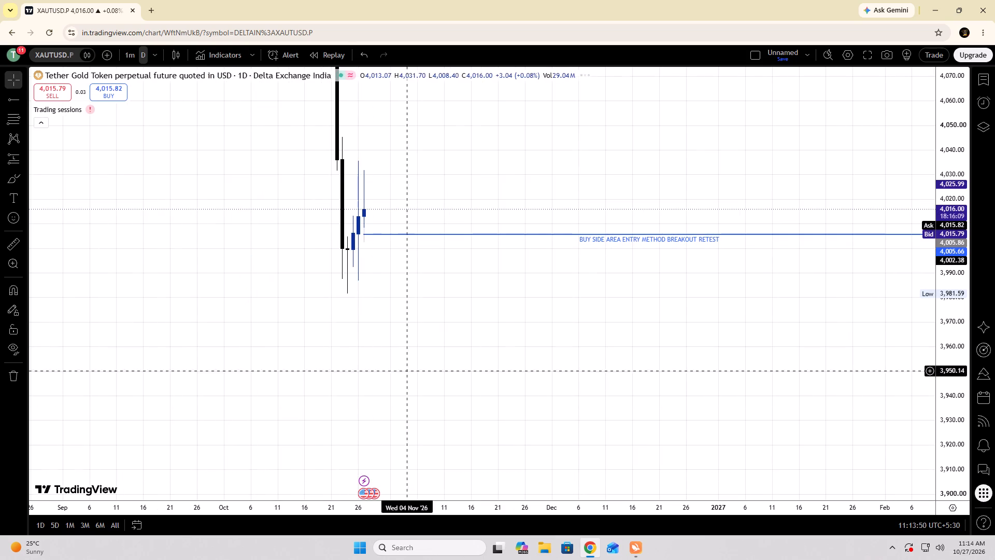
drag(428, 362, 498, 473)
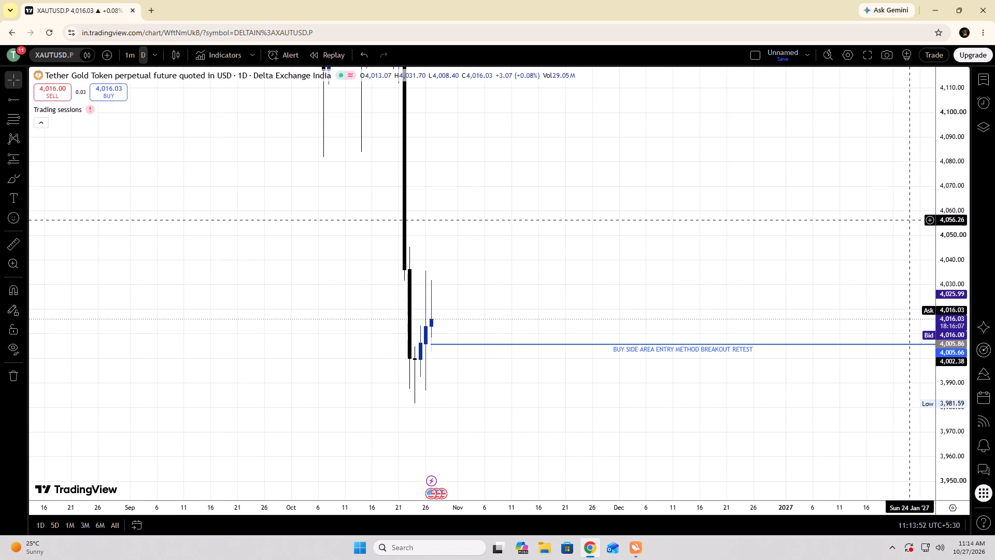
drag(946, 208, 958, 442)
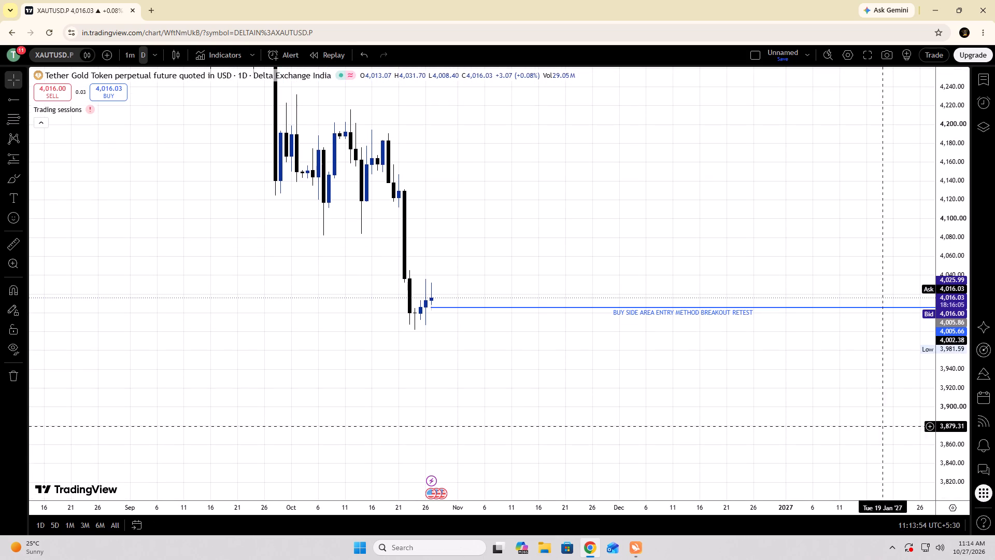
drag(478, 363, 485, 388)
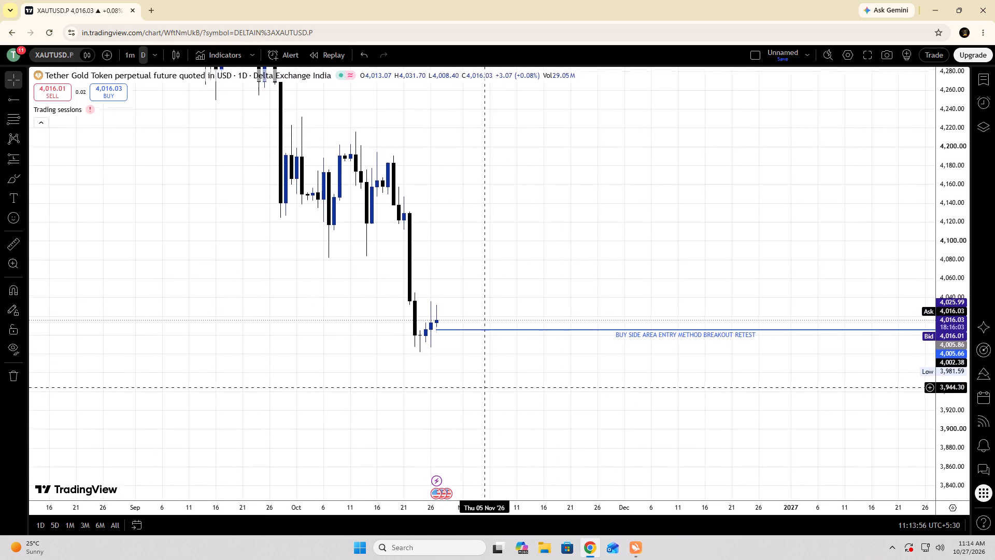
drag(485, 388, 486, 393)
drag(954, 370, 954, 370)
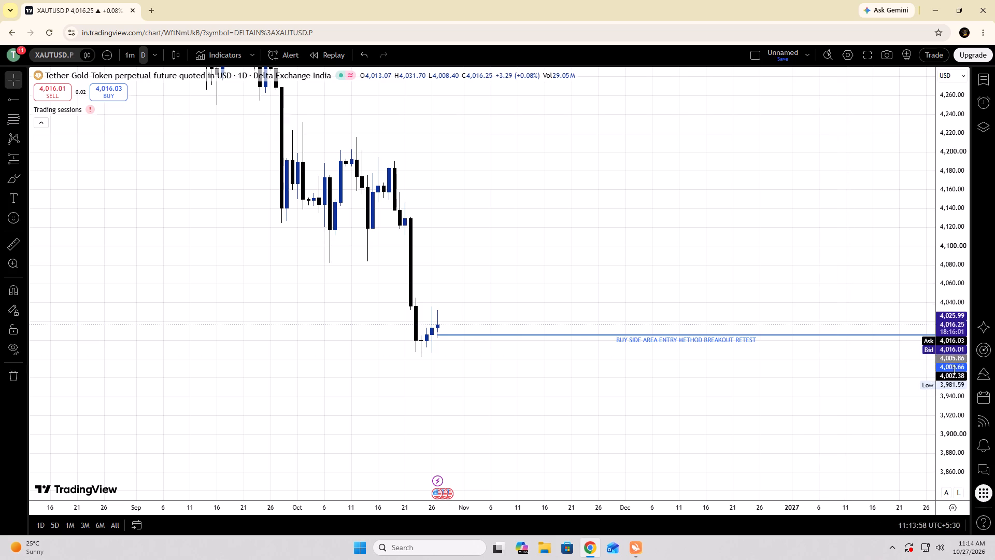
drag(954, 370, 942, 103)
drag(607, 257, 609, 204)
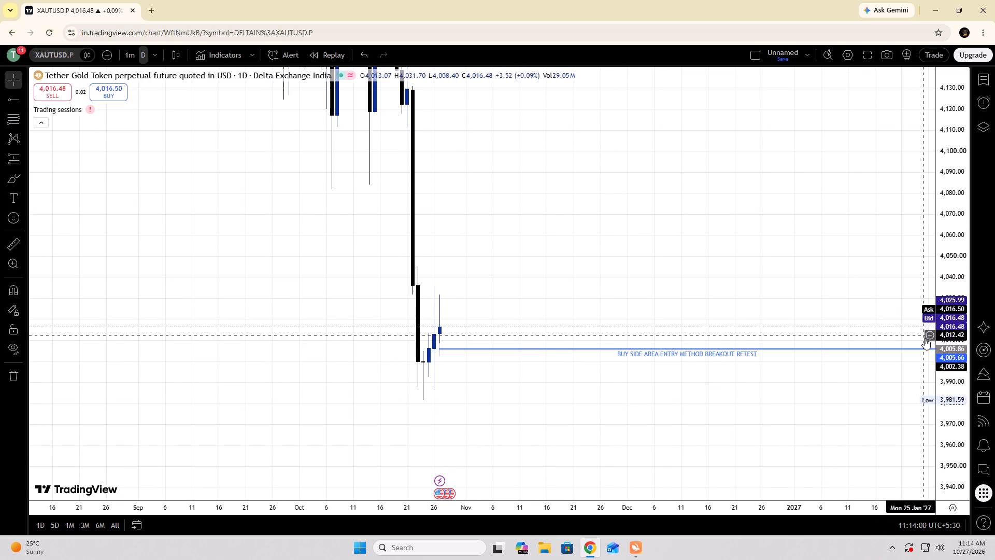
drag(948, 352, 954, 148)
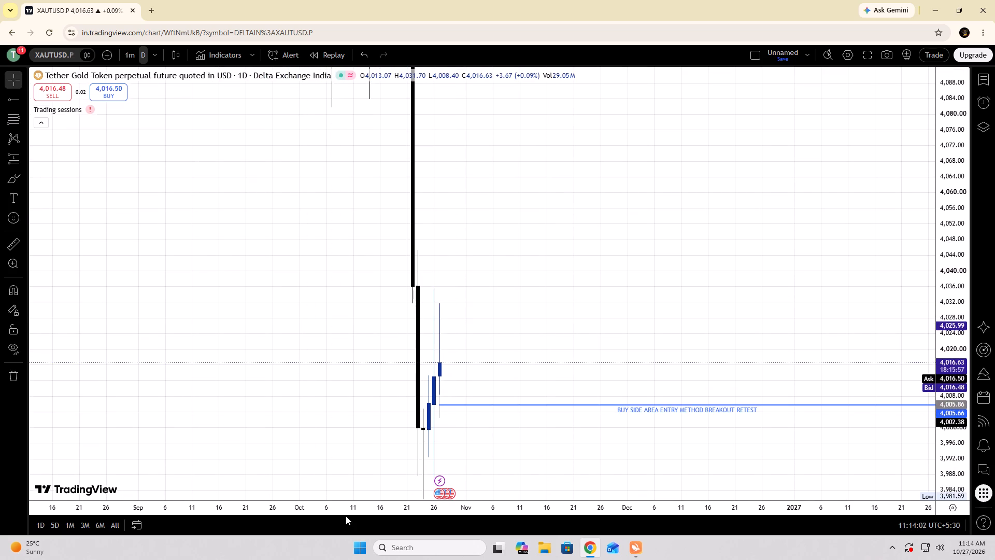
drag(347, 509, 49, 474)
drag(286, 343, 352, 331)
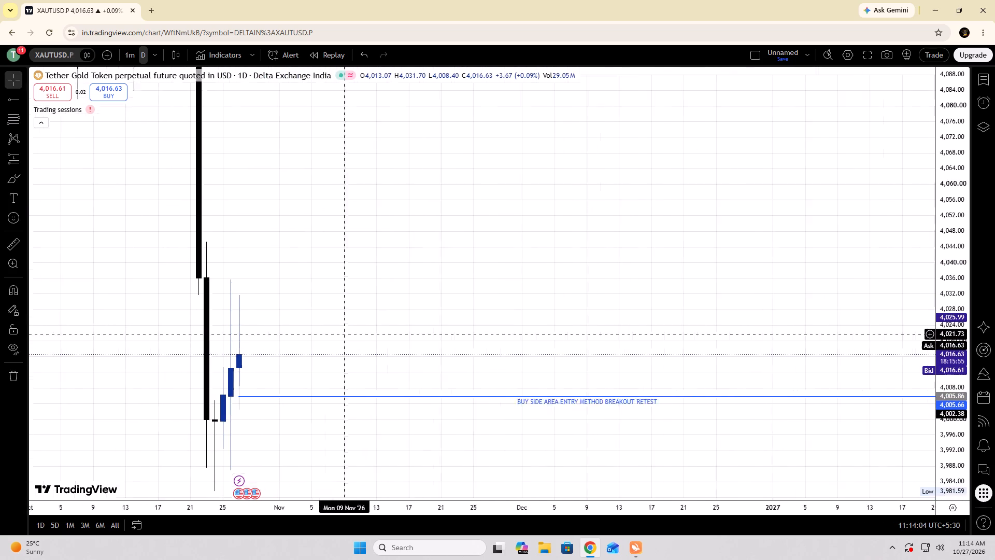
drag(352, 331, 461, 303)
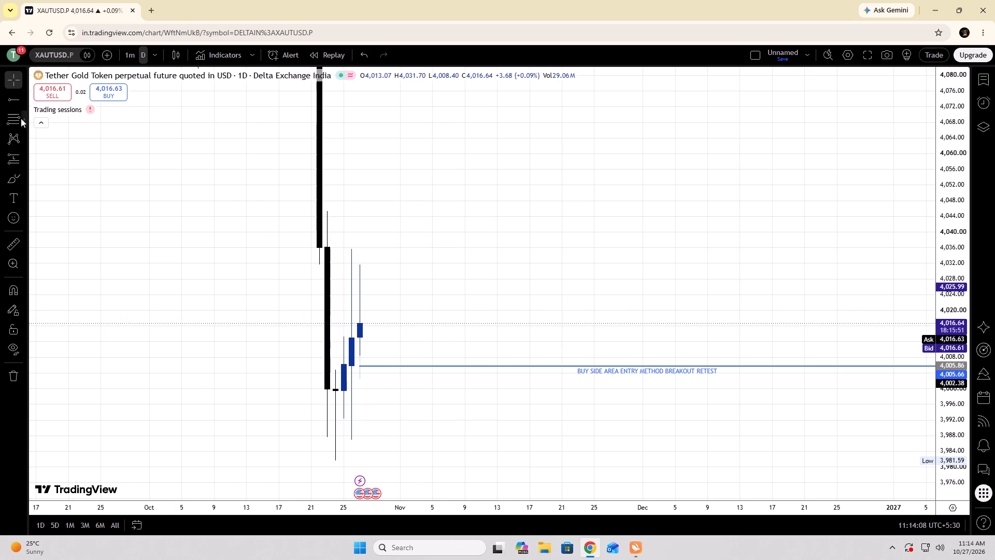
Draw a horizontal ray at the latest daily candle's high, about 4,031.93, starting from 25 October.
click(11, 103)
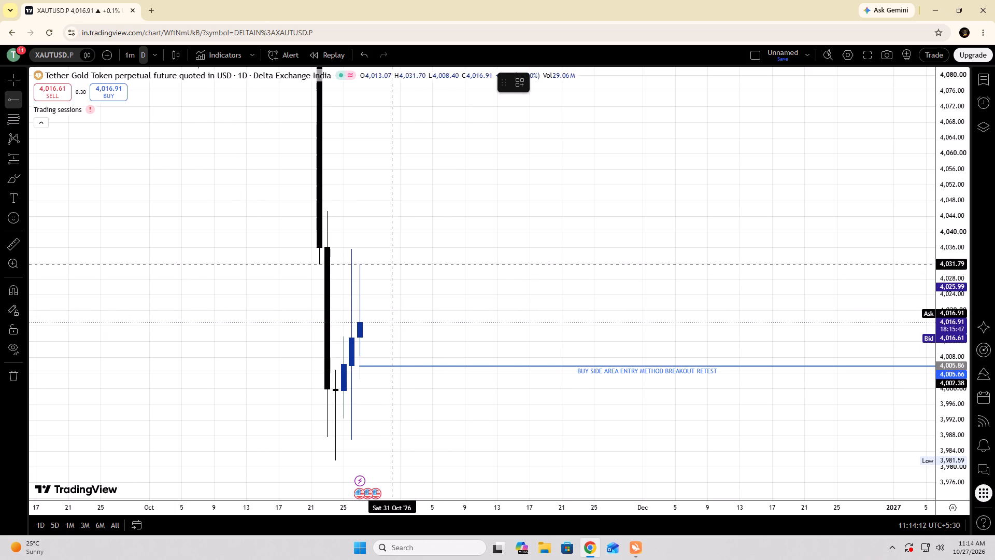
click(388, 264)
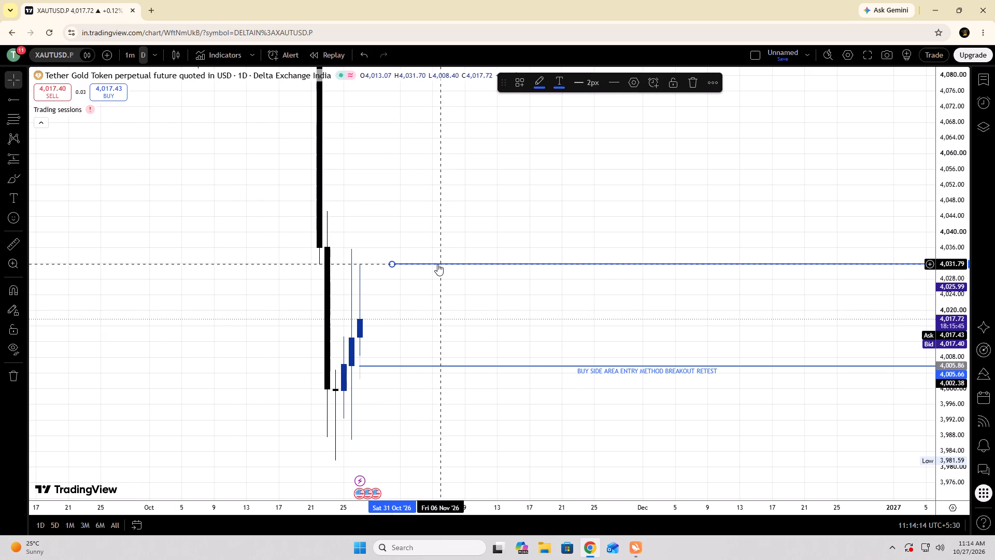
drag(437, 264, 406, 264)
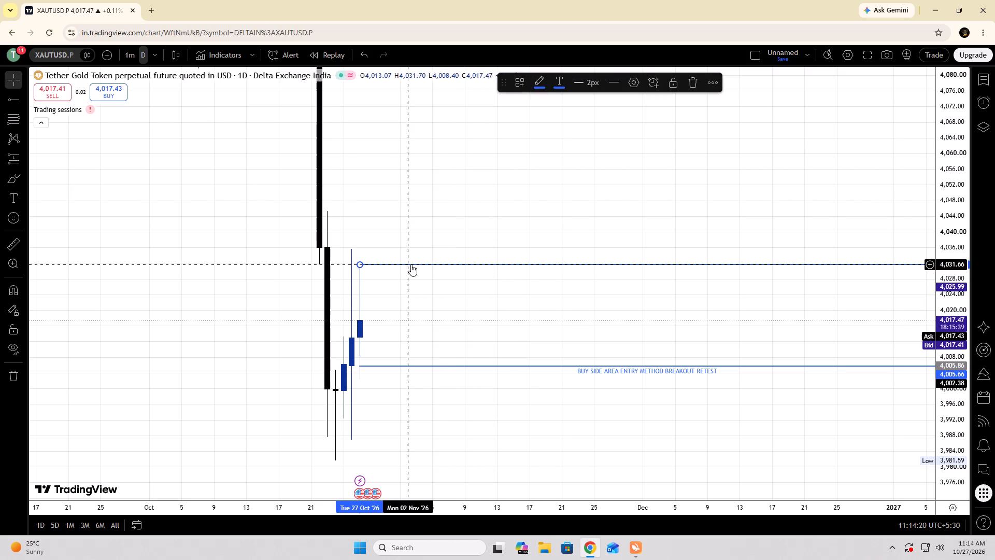
drag(411, 264, 390, 263)
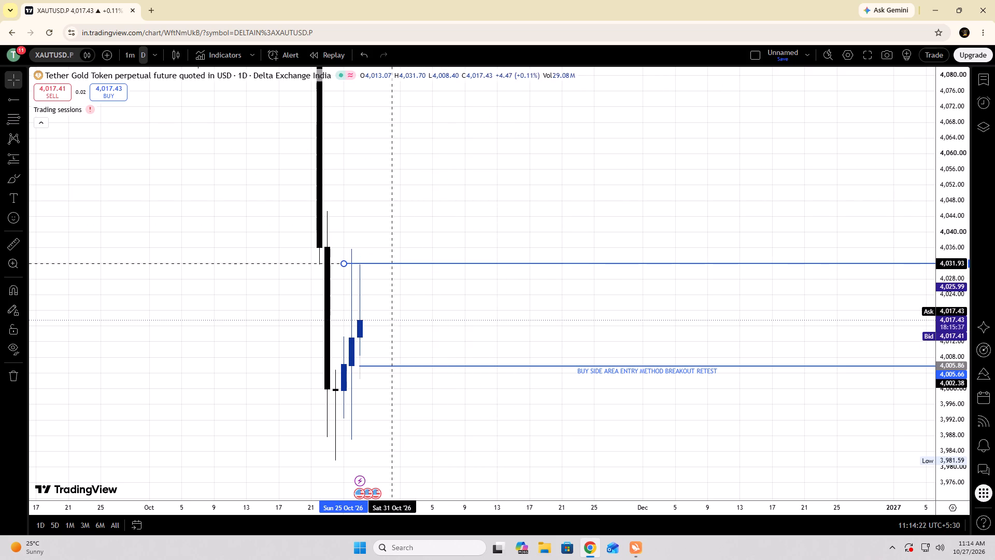
drag(390, 263, 395, 263)
Label the horizontal ray at the daily high with the text DAY HIGH.
double_click(395, 263)
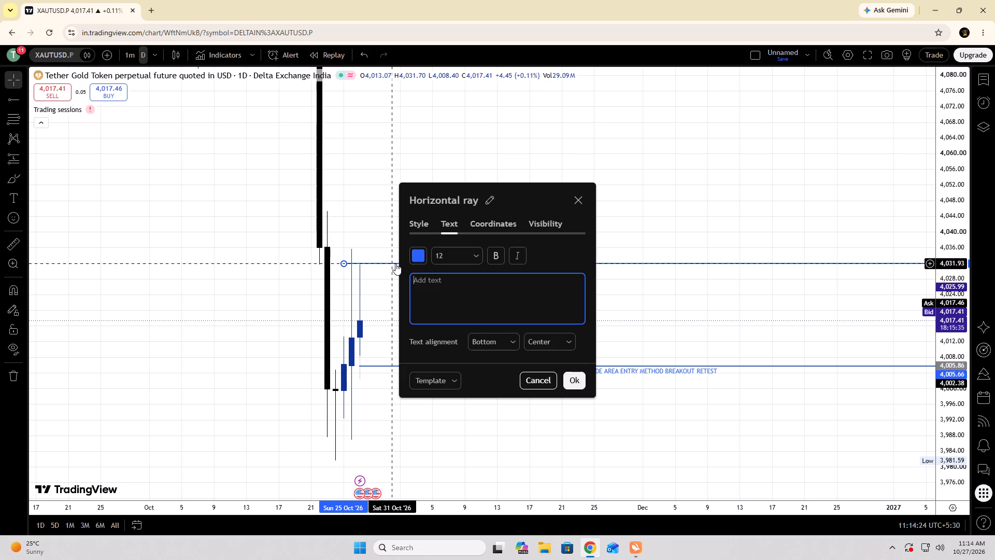
click(480, 290)
text(DAY HIGH)
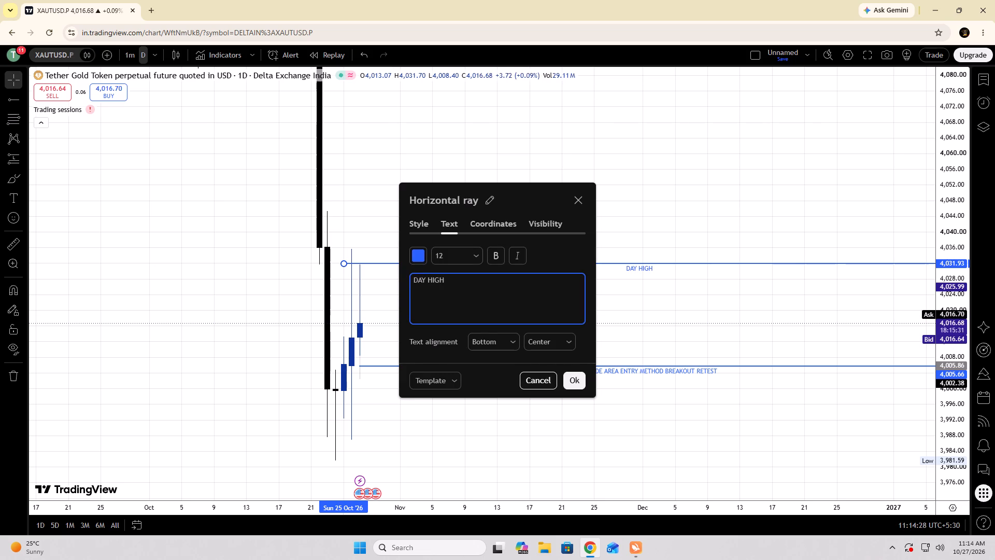
click(713, 185)
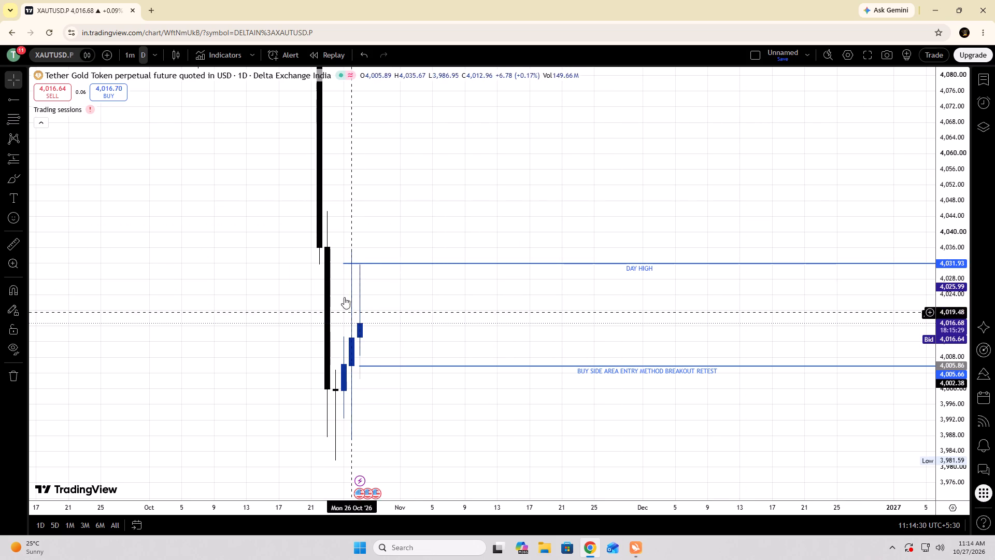
Draw a horizontal ray at the latest daily candle's low, about 4,008.36, starting from 27 October.
click(13, 96)
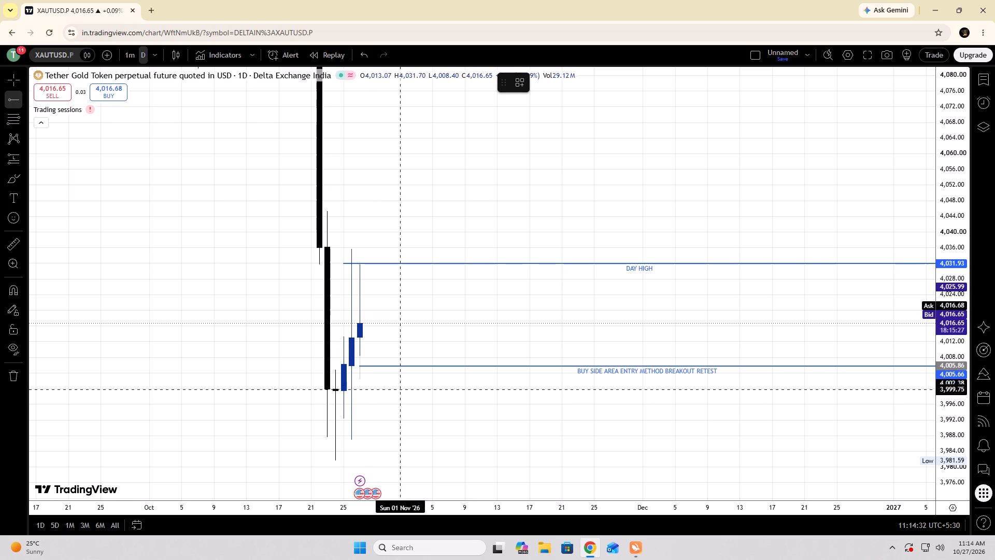
click(397, 356)
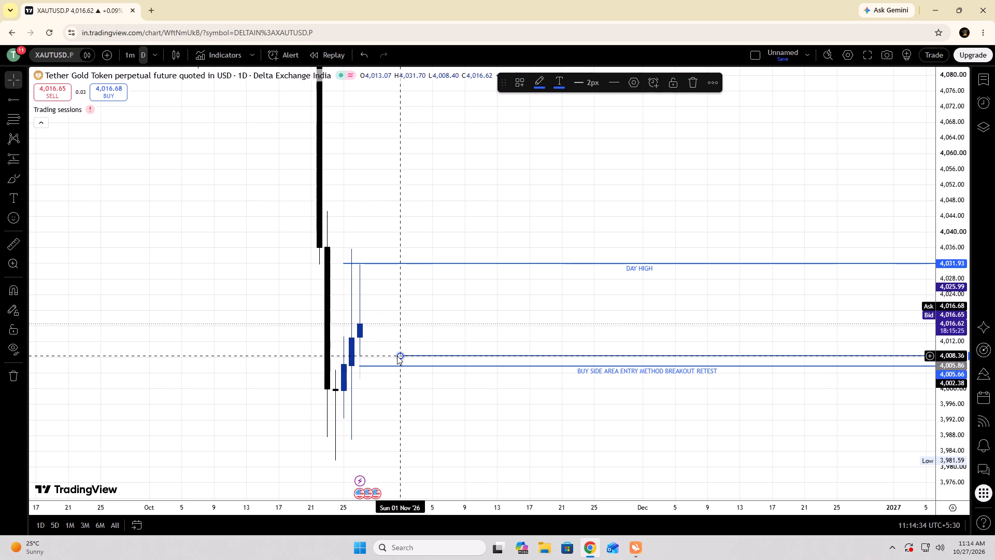
drag(397, 354, 359, 356)
click(380, 345)
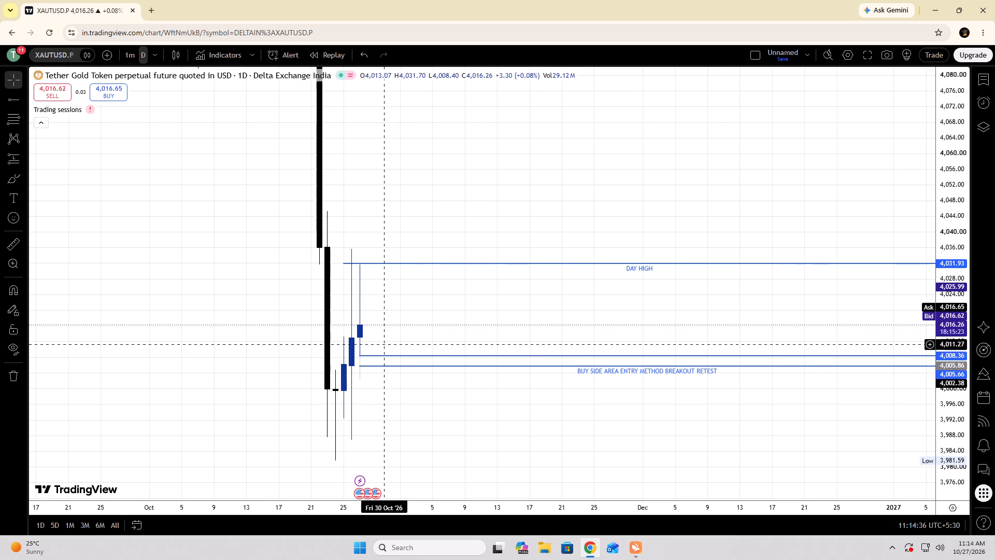
Label the horizontal ray at the daily low with the text DAY LOW.
double_click(387, 356)
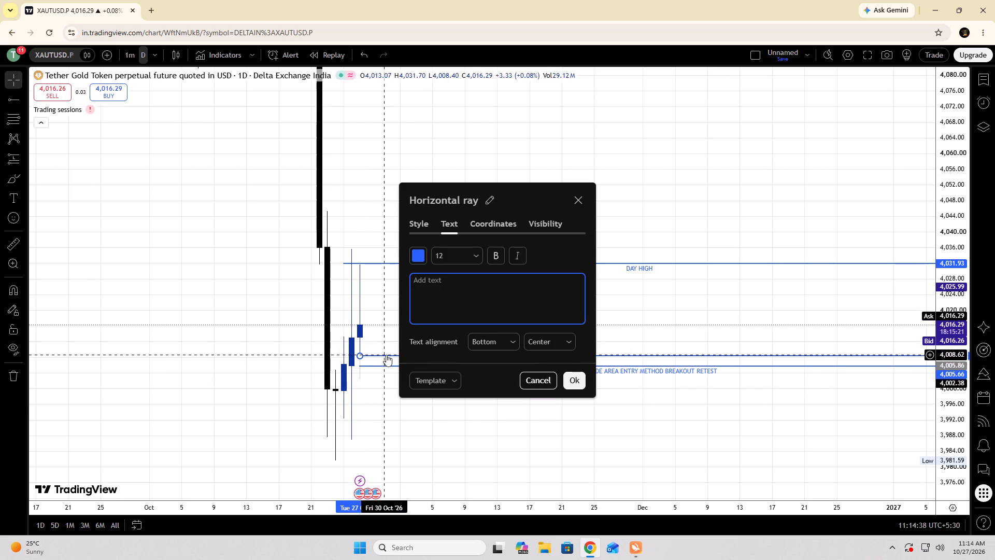
text(DAY)
key(space)
text(LOW)
key(space)
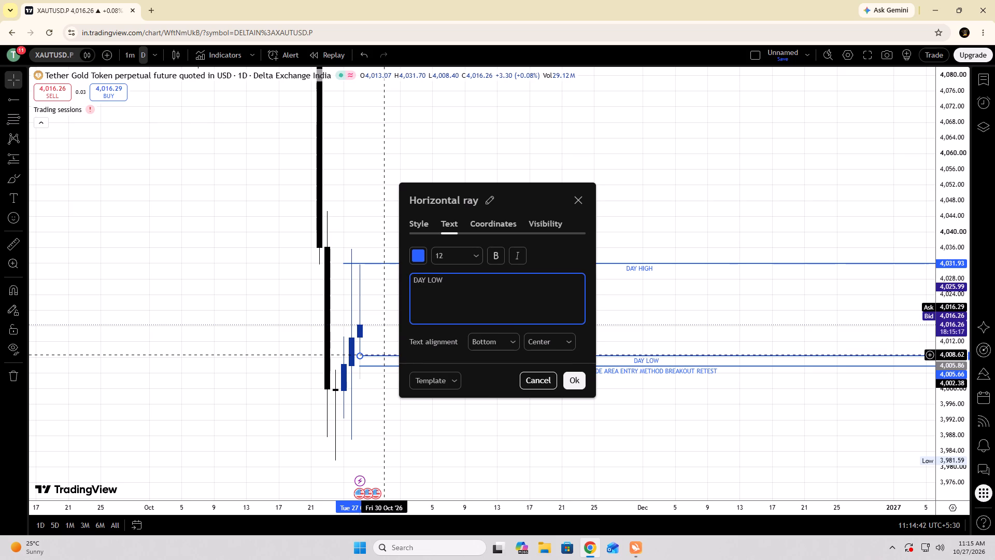
click(584, 200)
click(658, 176)
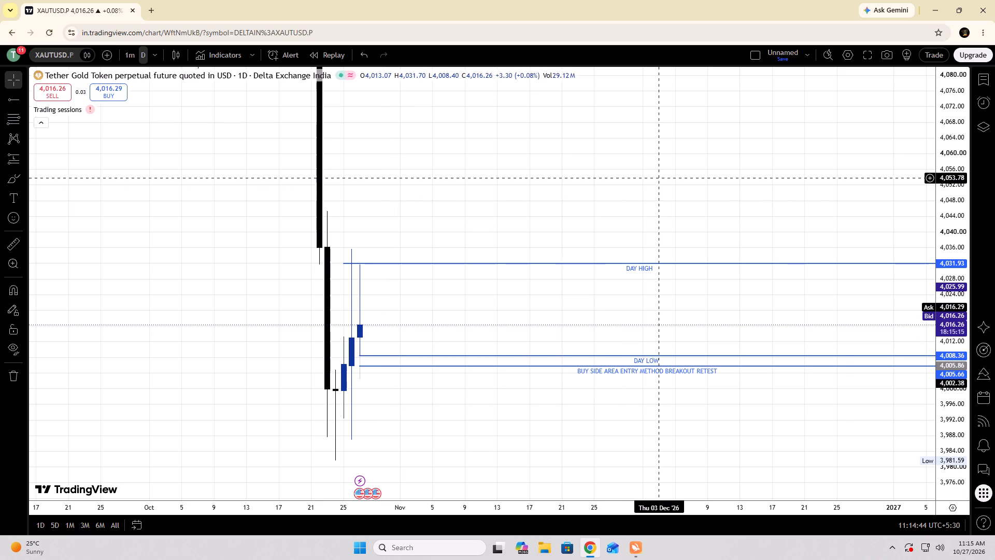
Delete the long position drawing at the breakout-retest ray.
drag(953, 360, 934, 103)
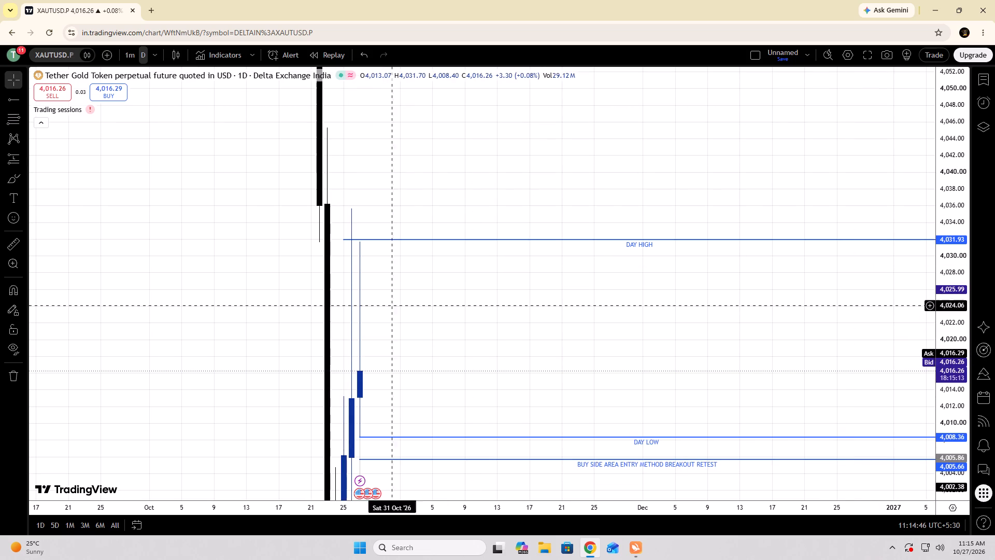
drag(413, 312, 446, 15)
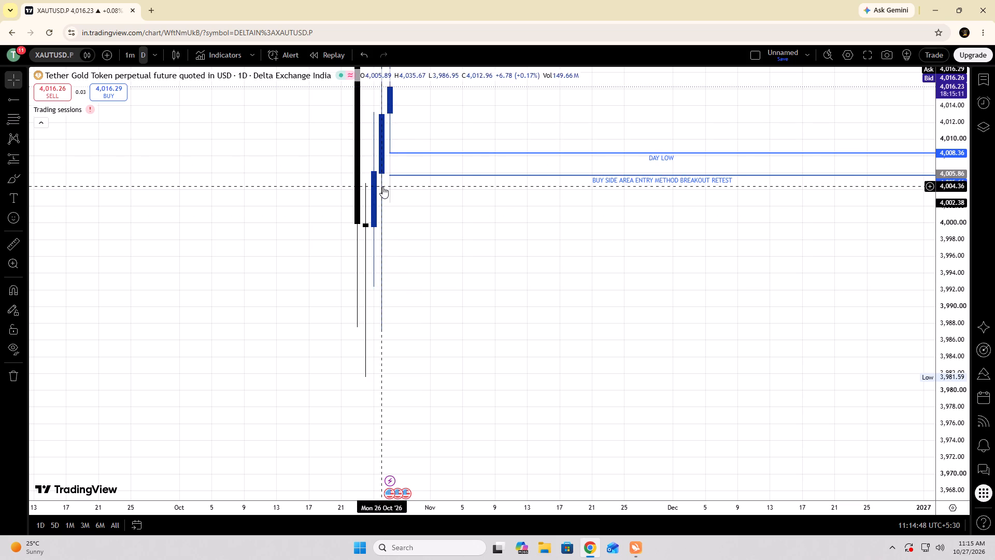
click(390, 191)
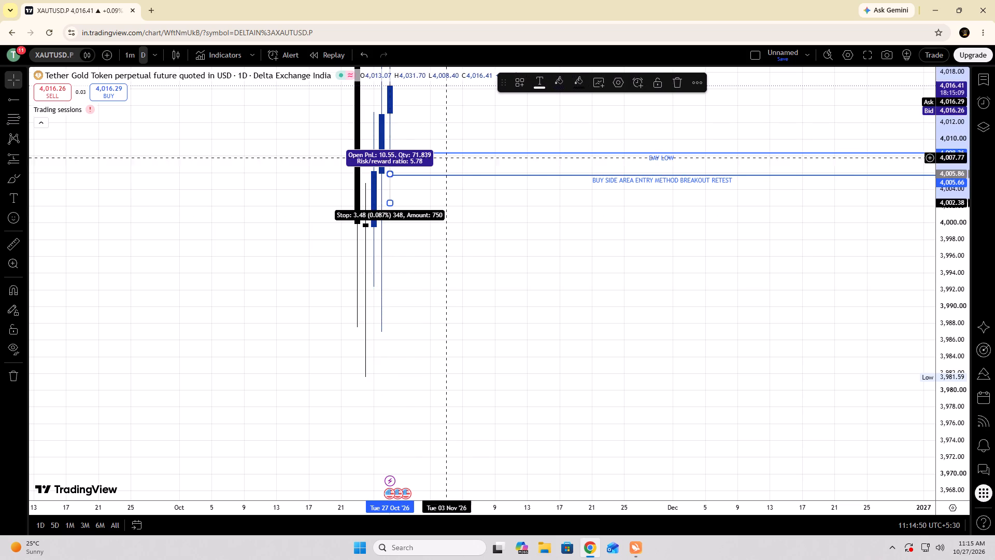
click(677, 85)
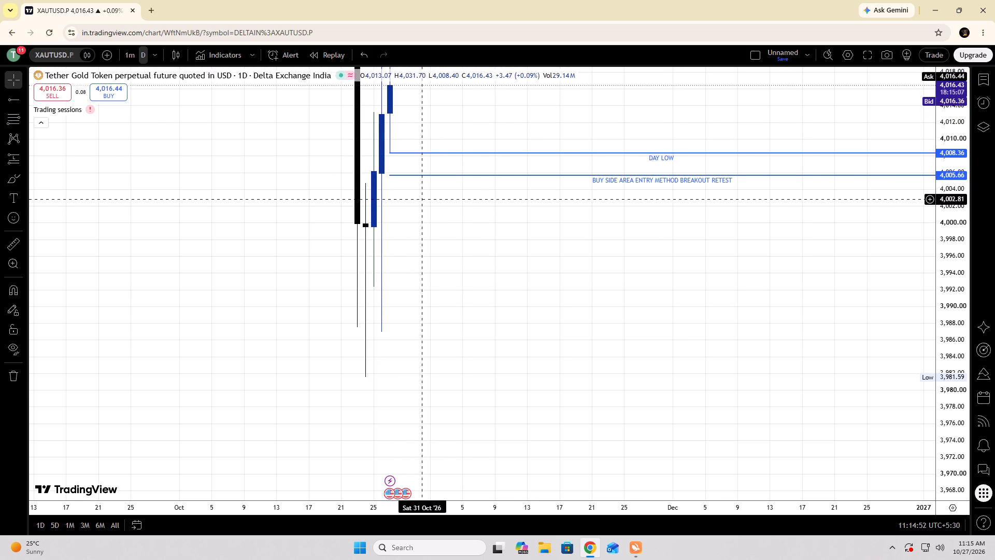
Examine the daily candles from the marked day high and day low levels back to the start of the price history.
click(424, 199)
drag(424, 200, 413, 313)
drag(365, 309, 377, 310)
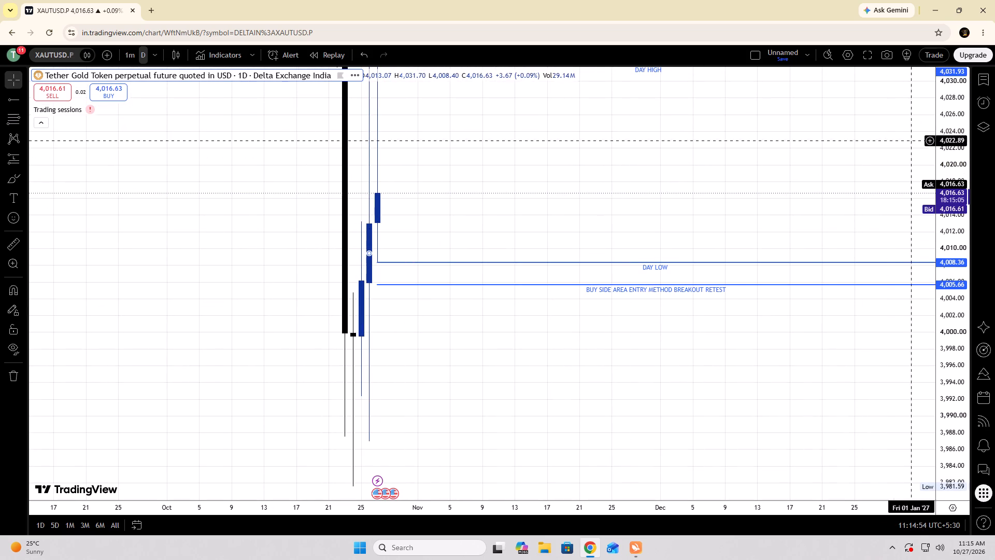
drag(948, 144, 918, 432)
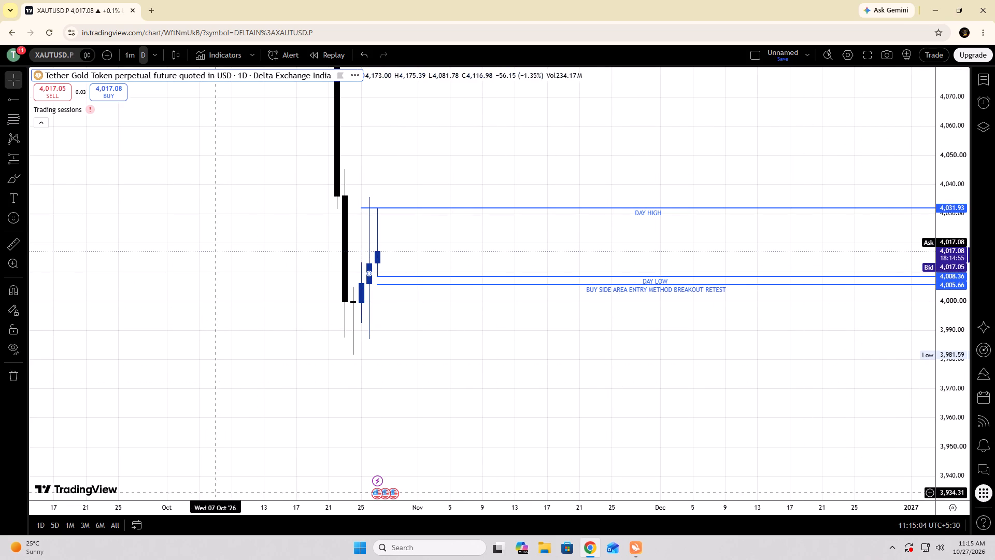
drag(222, 509, 601, 528)
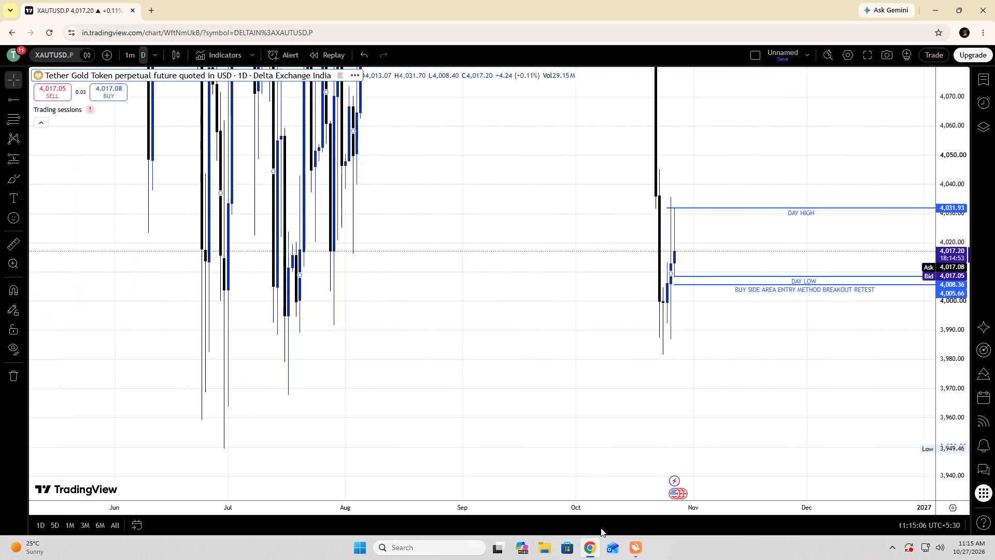
drag(601, 528, 517, 533)
drag(505, 418, 552, 411)
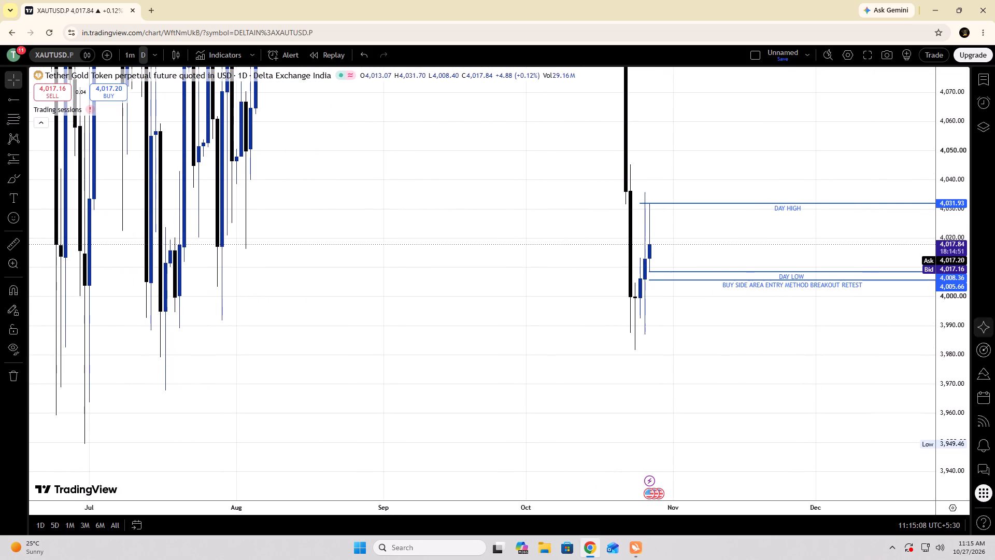
drag(953, 241, 929, 510)
drag(661, 381, 964, 416)
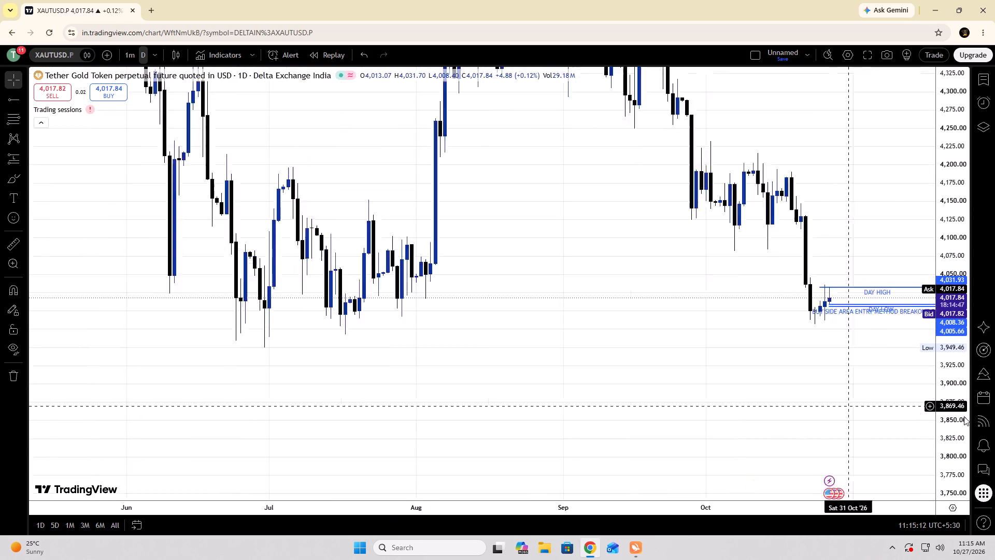
drag(964, 416, 930, 403)
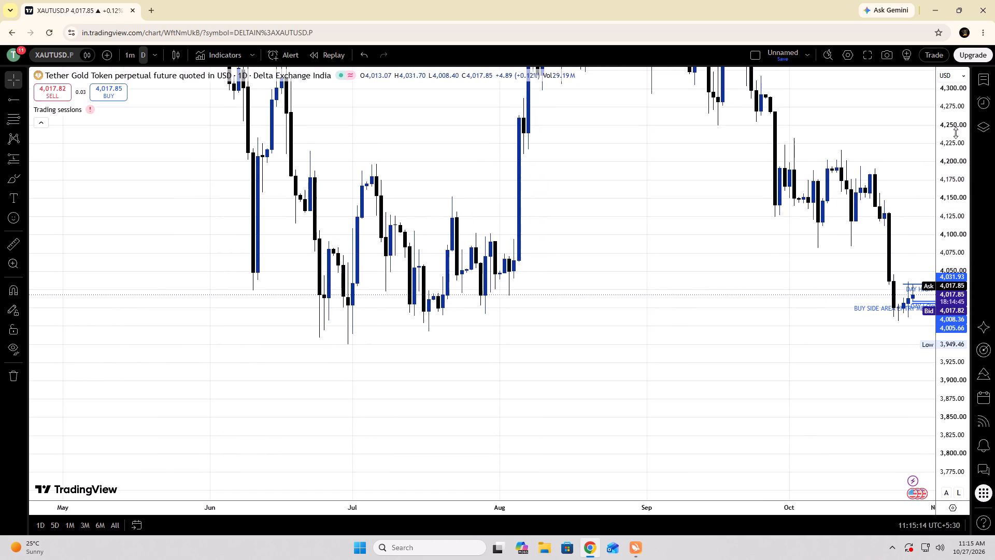
drag(945, 136, 960, 415)
drag(254, 510, 418, 536)
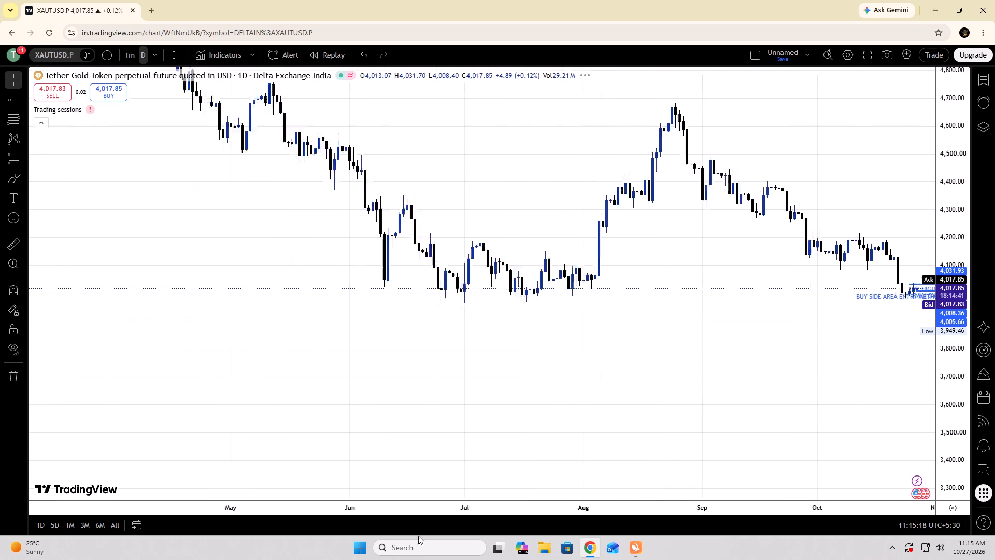
drag(418, 536, 718, 559)
drag(955, 236, 953, 251)
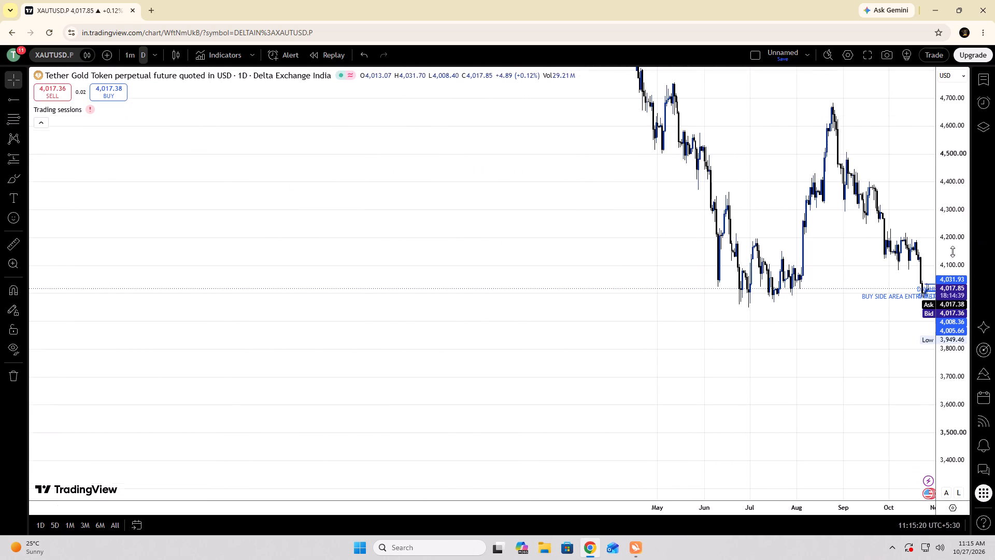
drag(953, 251, 940, 447)
drag(383, 386, 609, 403)
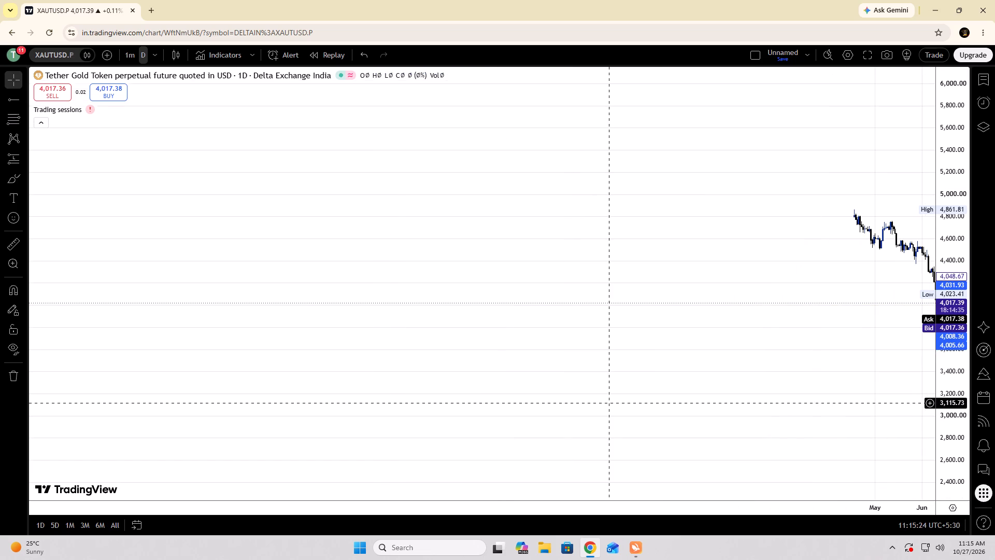
View the error details of the Trading sessions indicator on the daily chart.
click(89, 110)
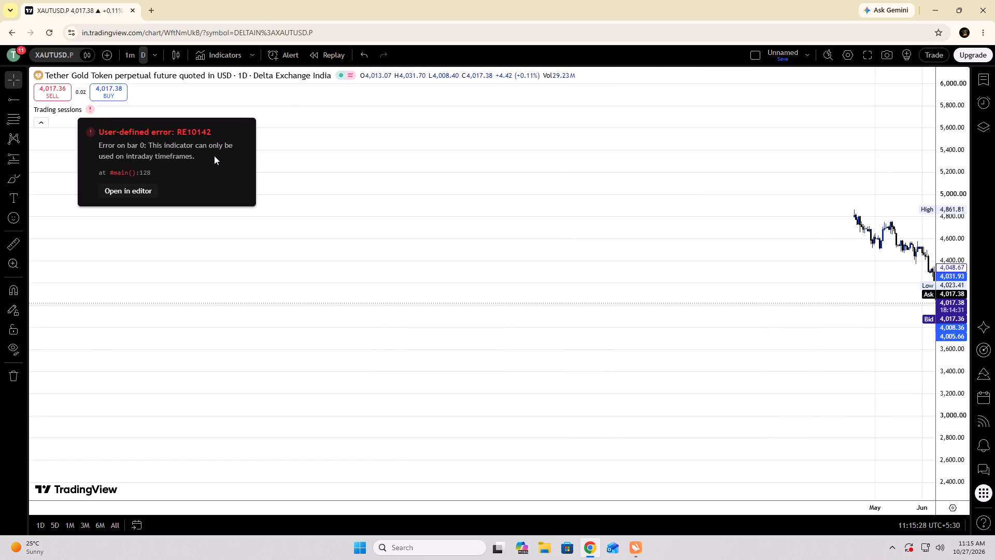
click(298, 155)
Draw a rectangle zone over the June–October lows, from 8 June 2026 to 16 January 2027, about 4,015 down to 3,980.
drag(364, 209, 31, 139)
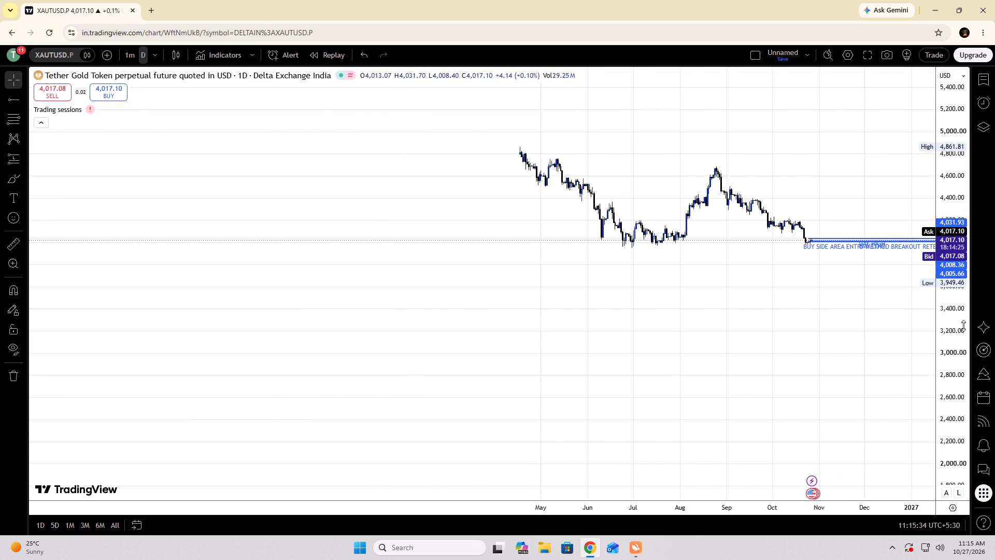
drag(962, 320, 958, 159)
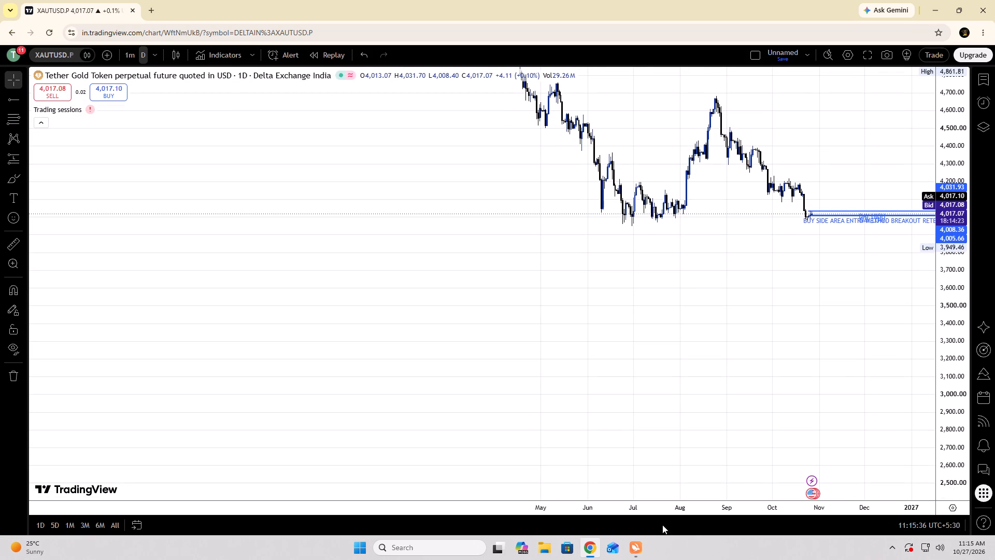
drag(657, 510, 414, 506)
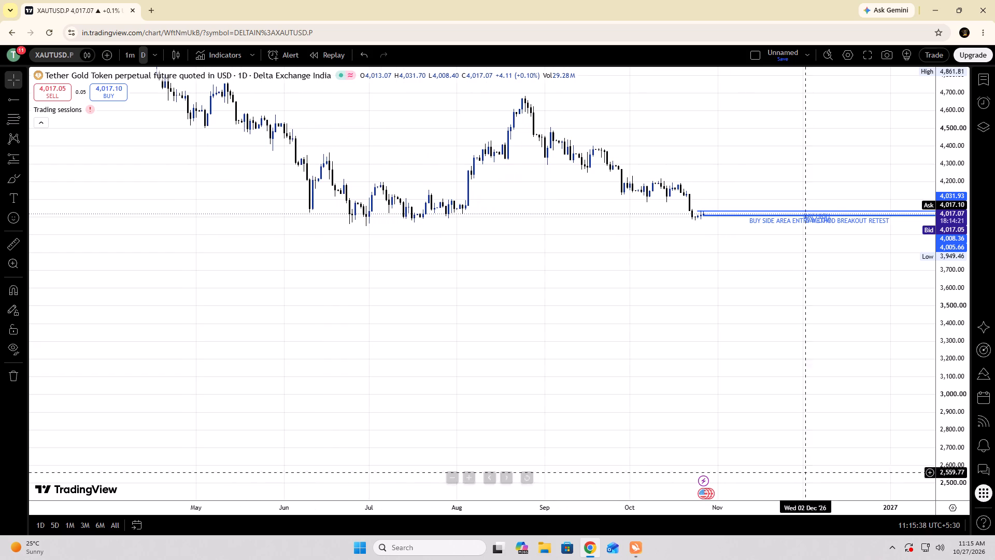
drag(957, 413, 954, 220)
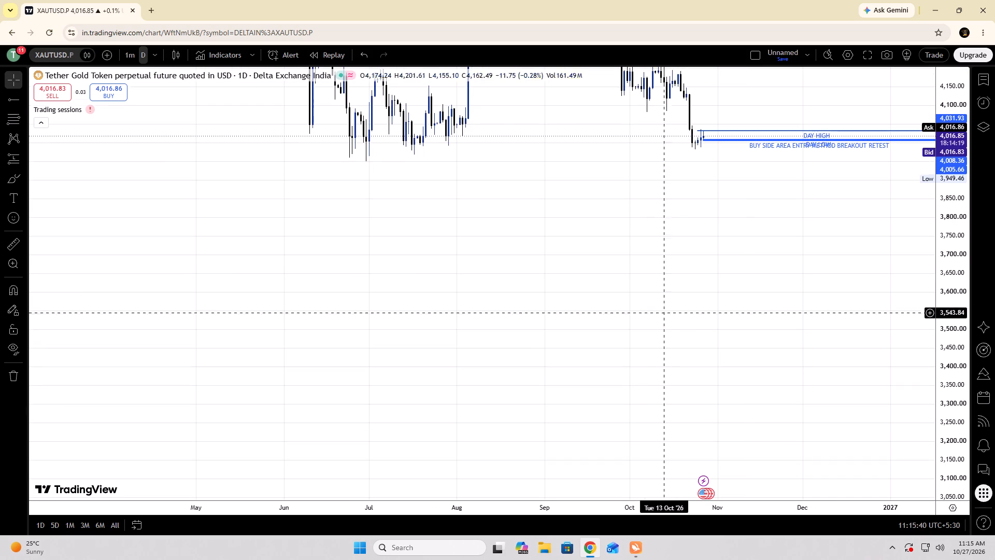
drag(641, 327, 623, 463)
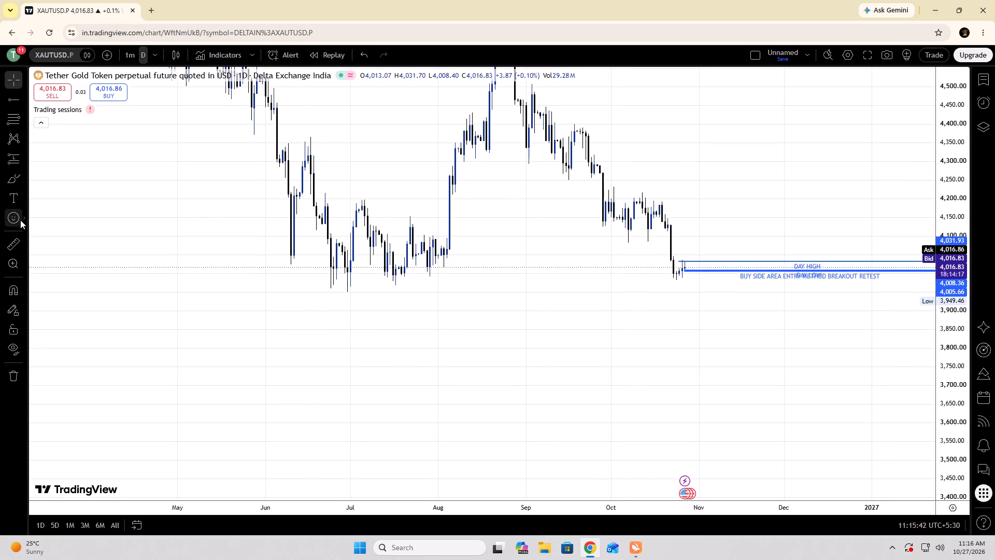
click(22, 190)
click(19, 170)
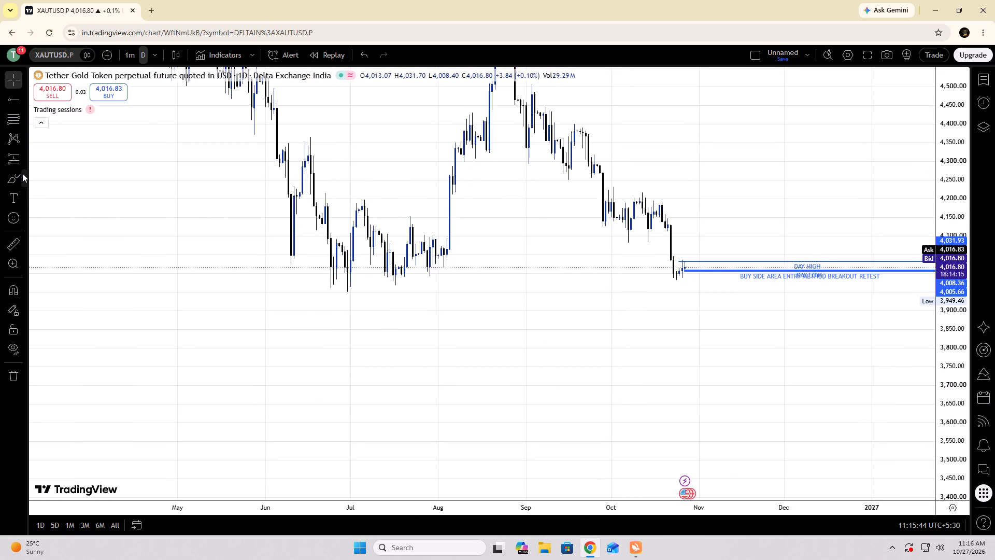
click(22, 173)
click(95, 321)
click(94, 329)
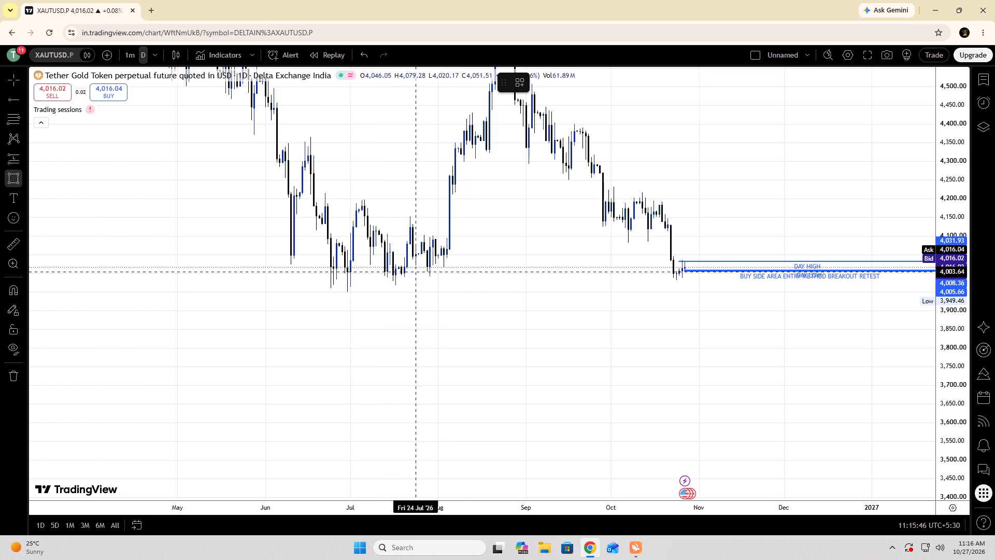
click(286, 268)
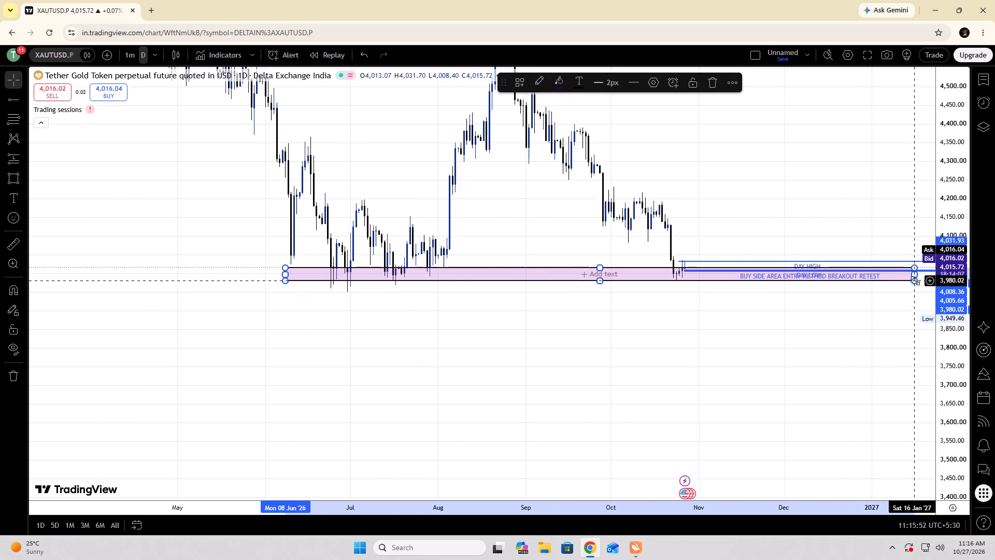
click(840, 324)
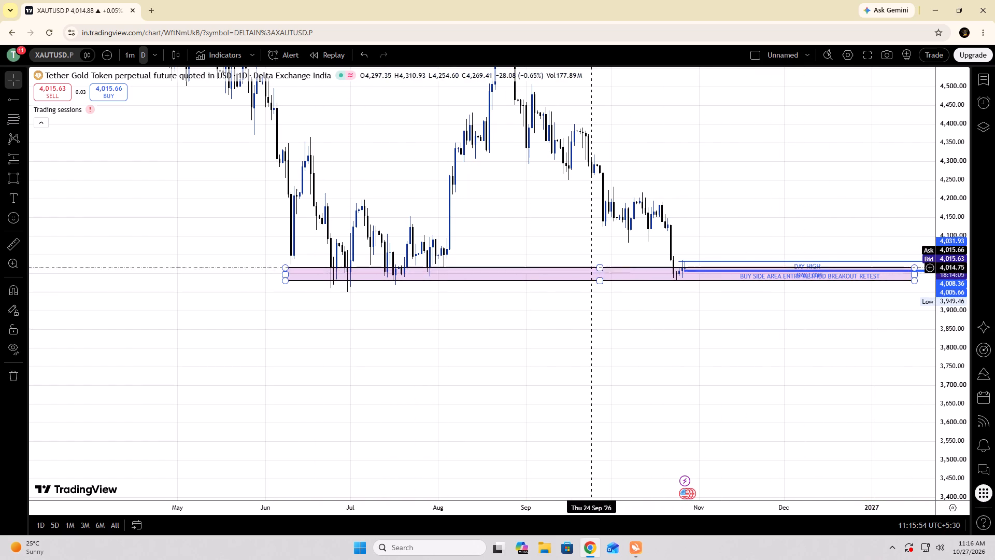
Move the rectangle zone lower so it spans about 3,994 down to 3,959 across the summer lows.
drag(582, 271, 581, 279)
drag(577, 283, 576, 287)
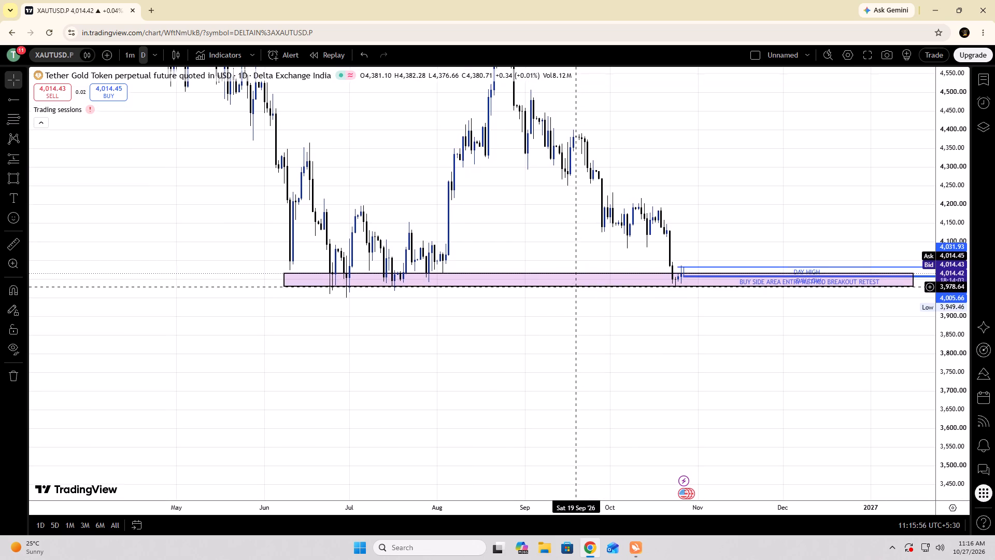
drag(576, 287, 575, 290)
click(573, 286)
double_click(571, 285)
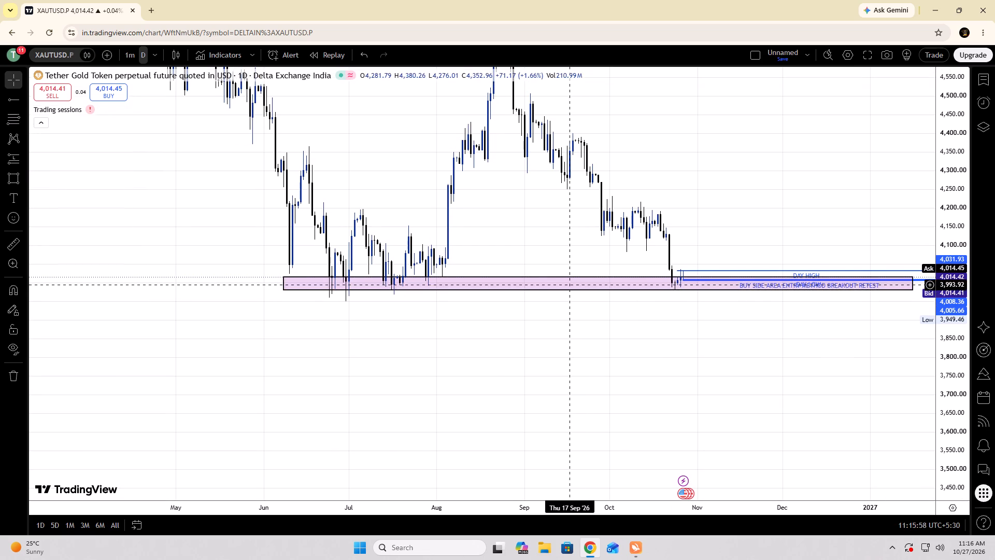
click(572, 289)
drag(572, 280, 571, 287)
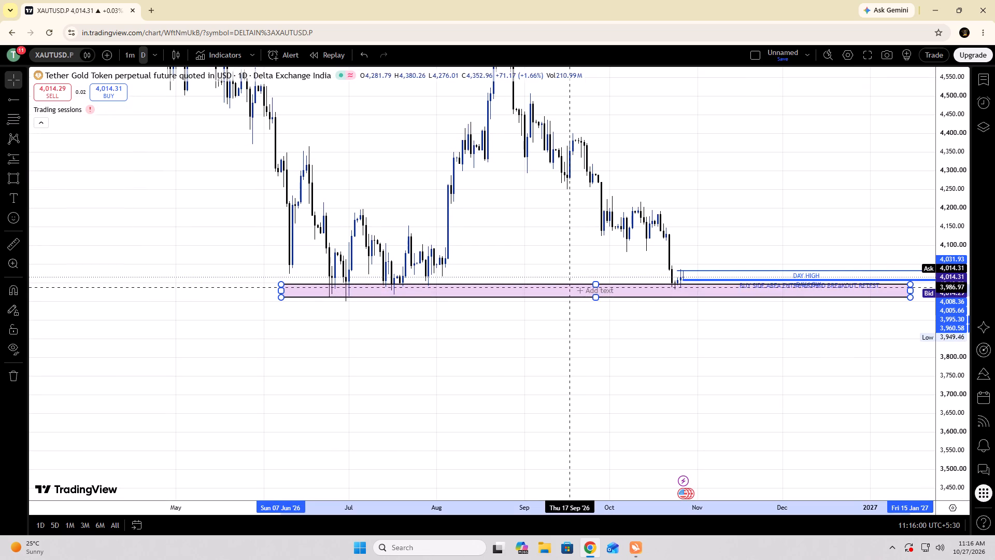
drag(571, 287, 571, 288)
click(534, 322)
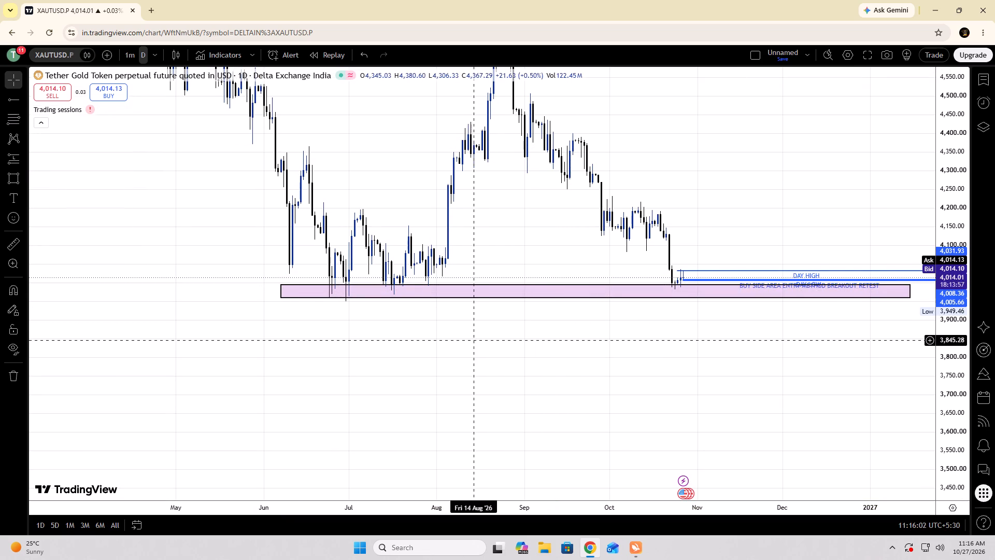
click(750, 354)
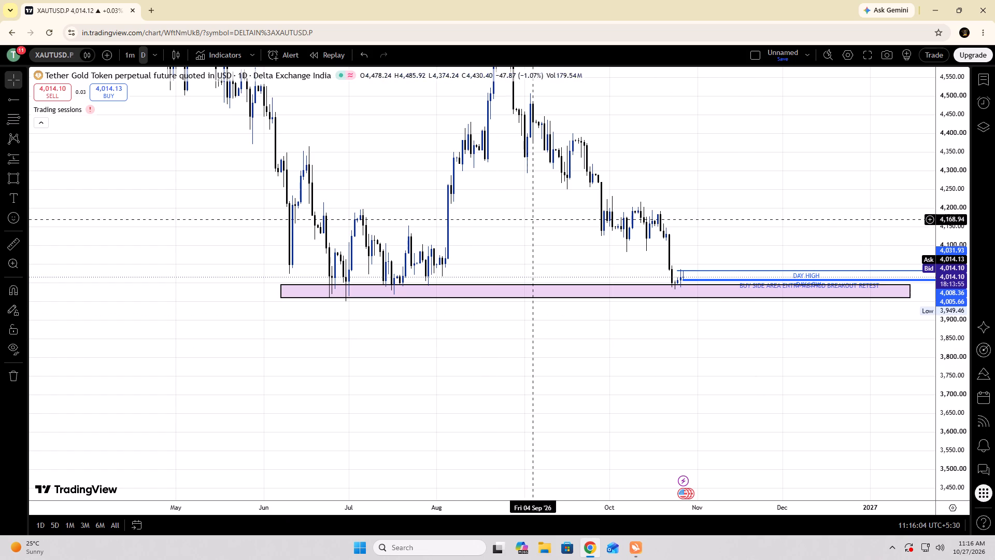
Switch the chart to the 1-minute interval and examine the intraday price action against the day levels and the rectangle zone.
right_click(535, 220)
click(555, 226)
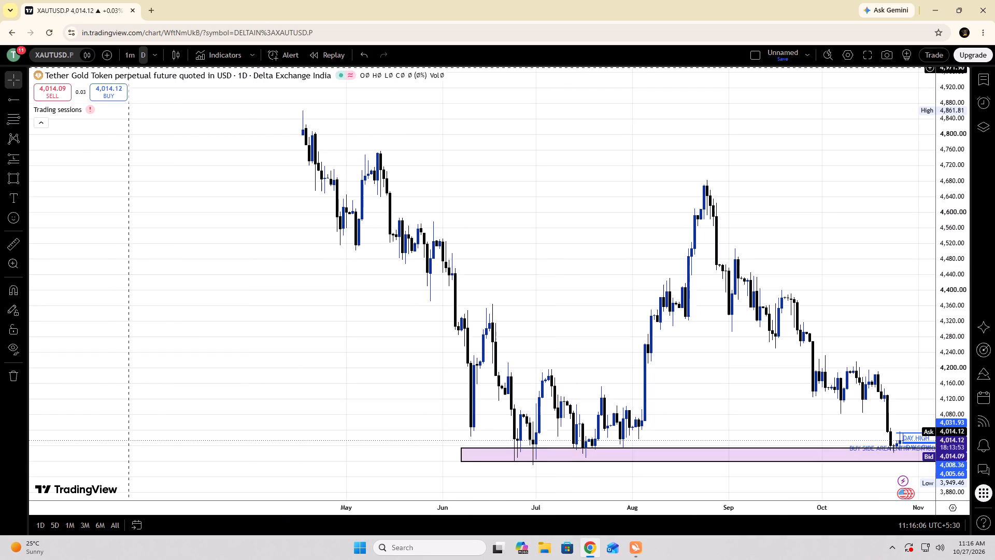
click(132, 54)
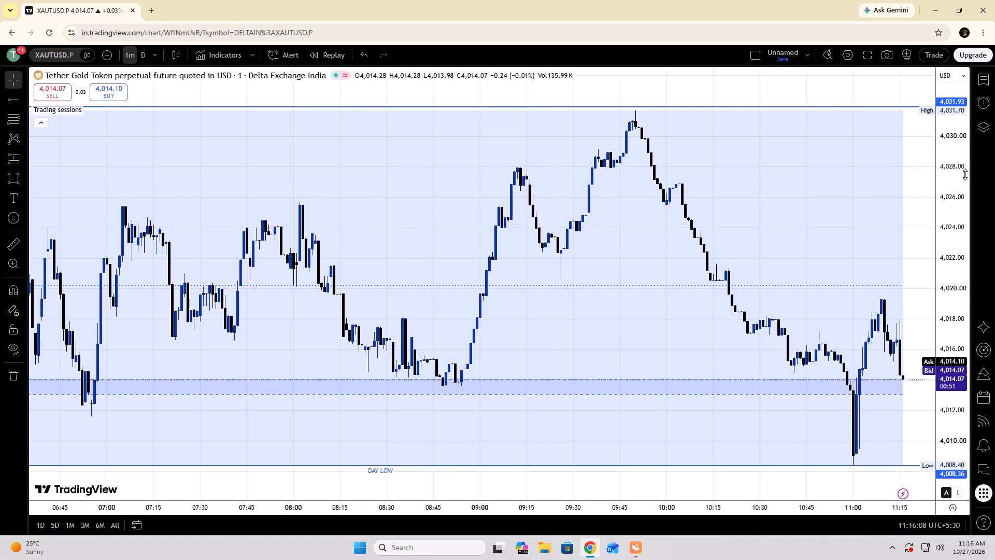
drag(964, 172, 936, 320)
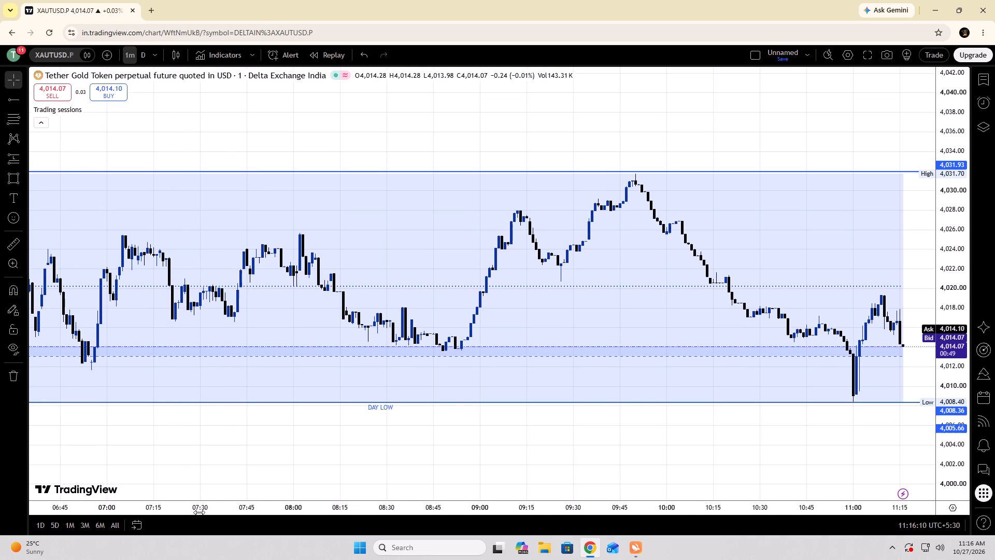
drag(199, 512, 689, 510)
drag(673, 449, 673, 449)
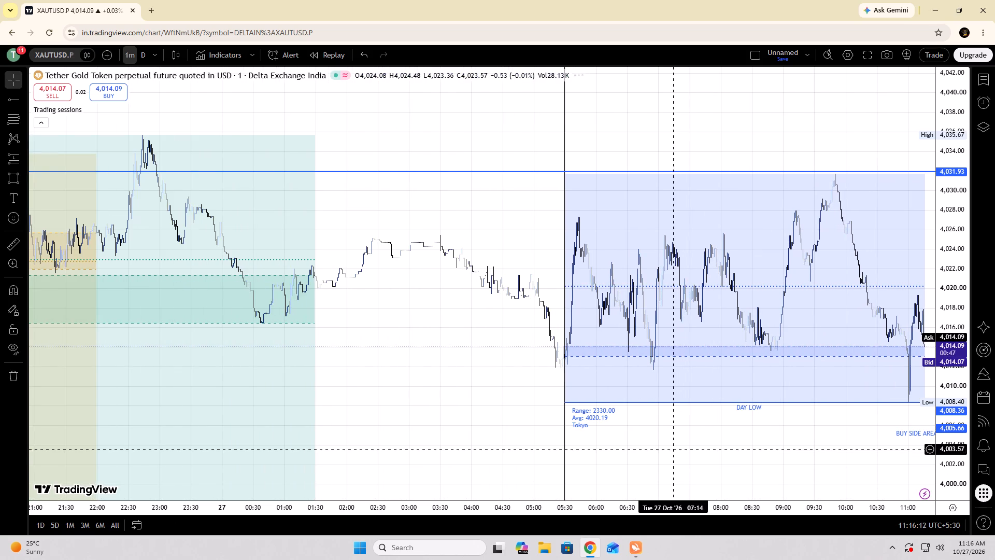
drag(673, 449, 403, 306)
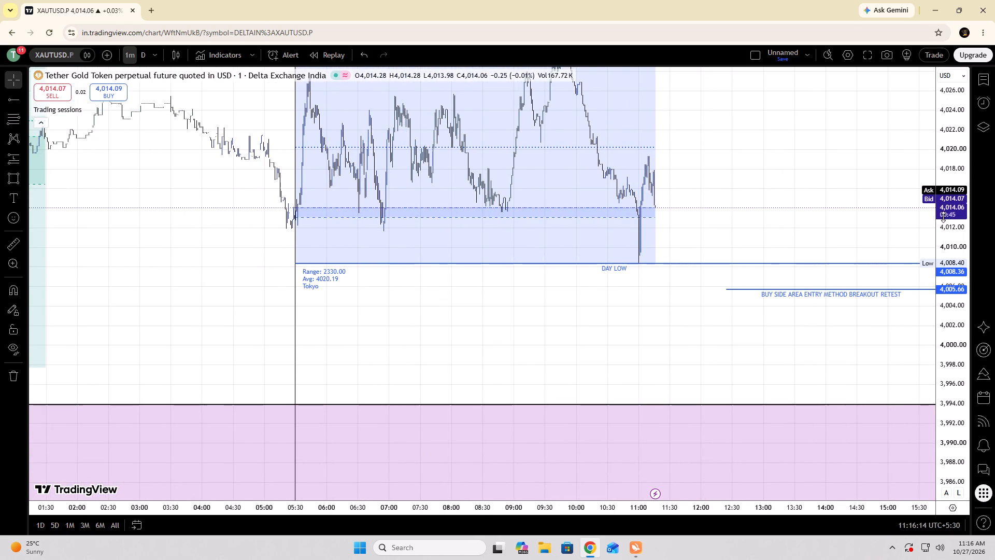
drag(948, 224, 942, 409)
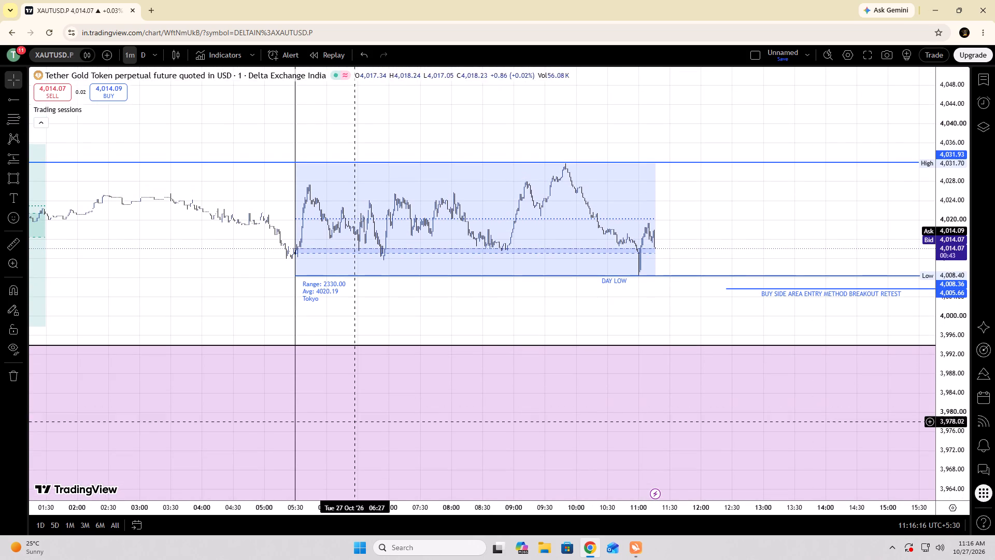
drag(320, 507, 489, 473)
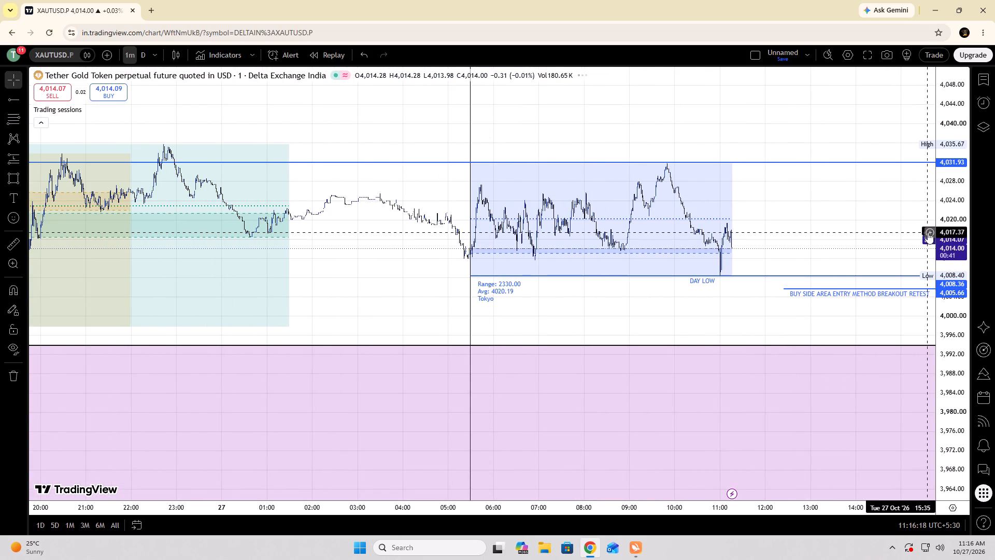
drag(939, 232, 952, 429)
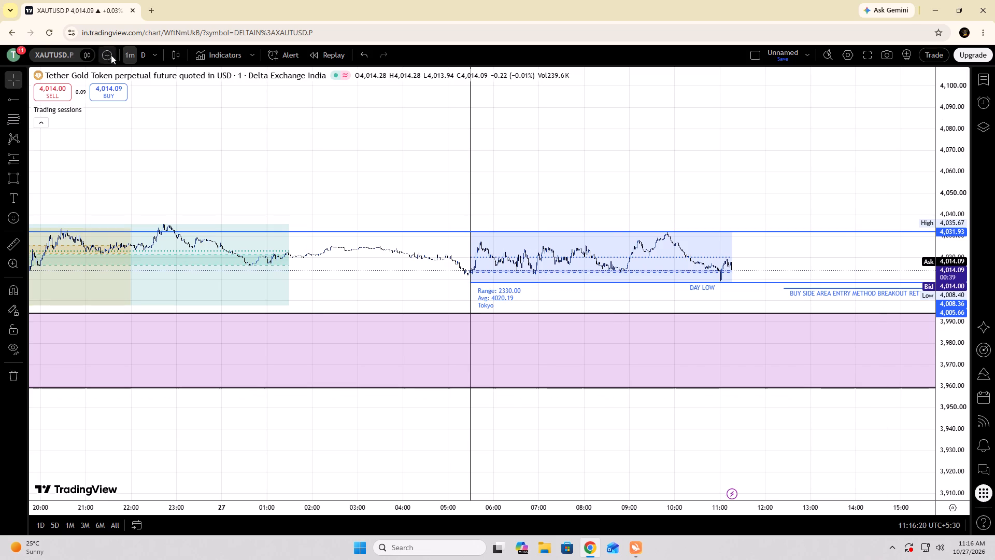
Set the chart interval to 5 minutes.
click(153, 55)
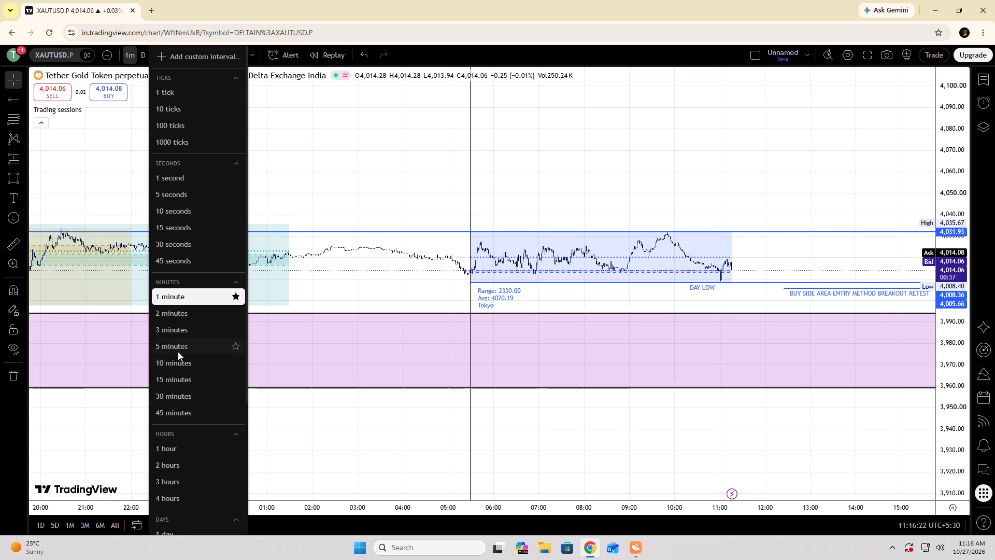
click(178, 351)
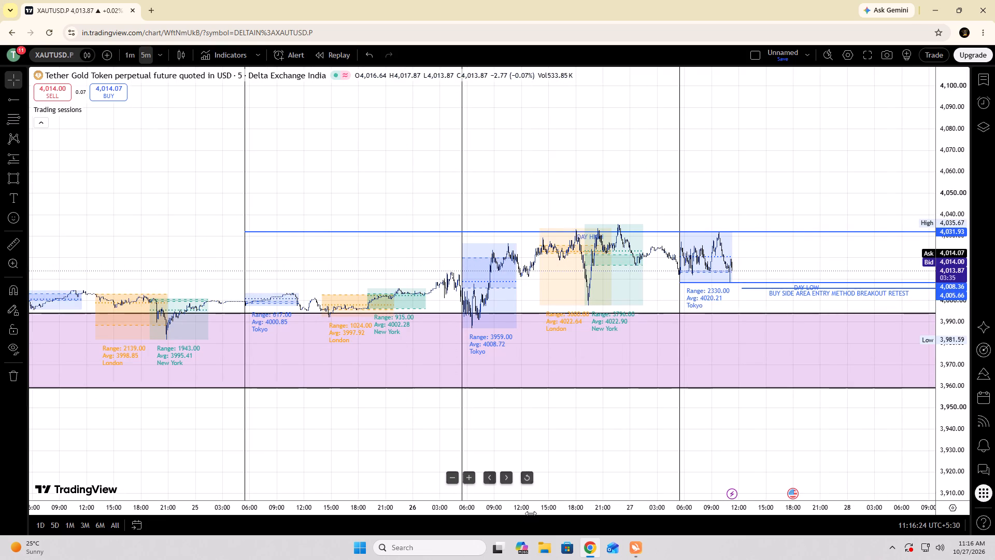
drag(531, 513, 0, 474)
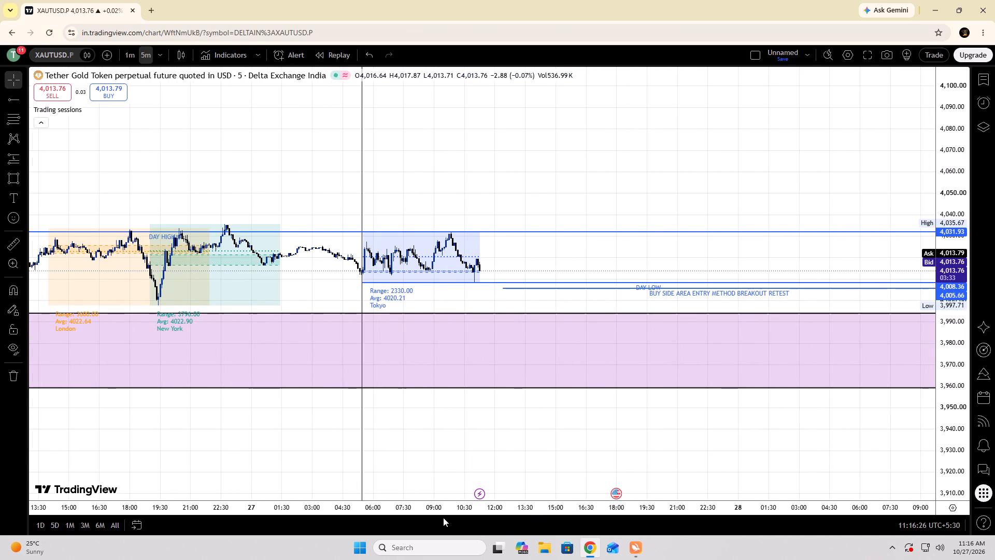
Examine the 5-minute price action of the recent sessions against the day high, day low and support zone.
drag(445, 513, 327, 496)
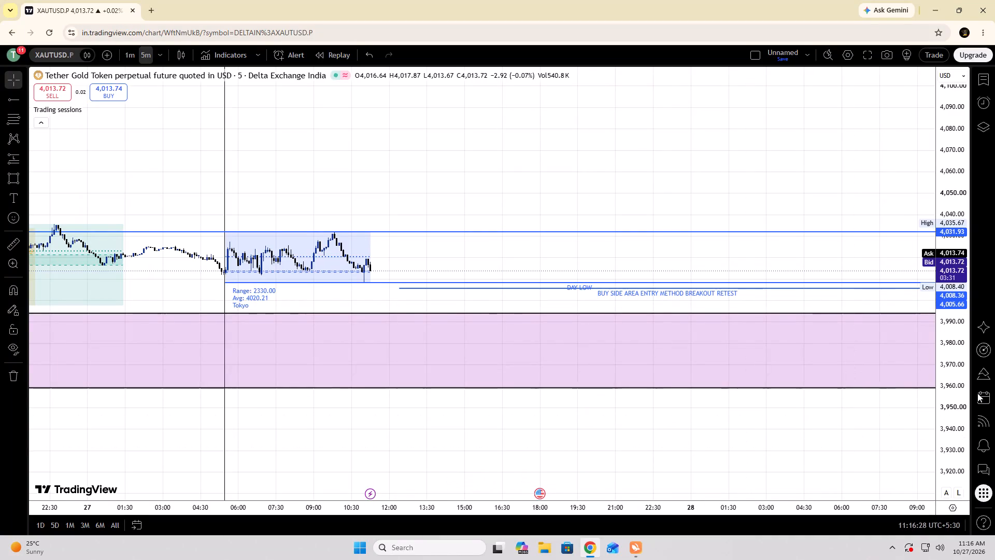
drag(941, 402, 923, 165)
right_click(478, 123)
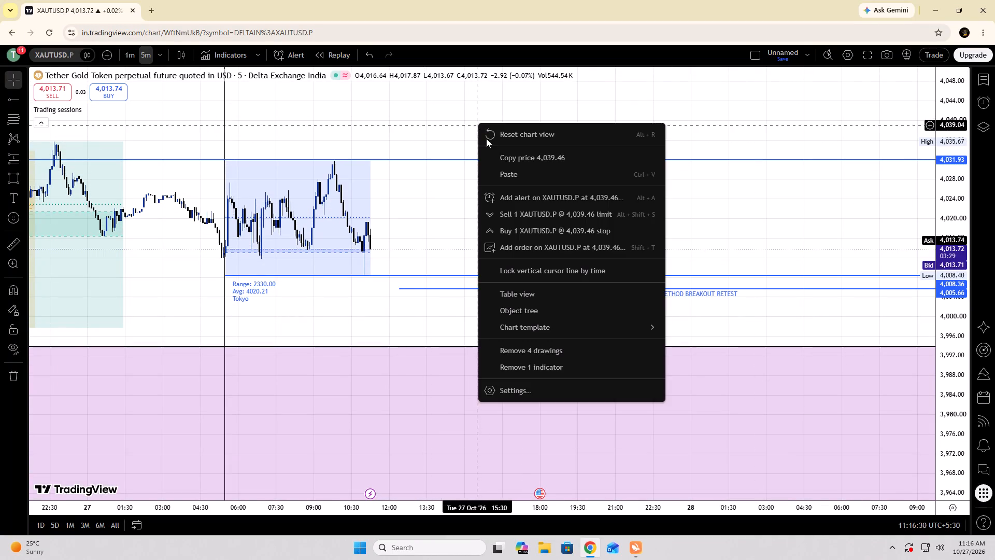
click(491, 133)
drag(612, 107, 8, 156)
drag(957, 190, 954, 406)
drag(171, 511, 419, 529)
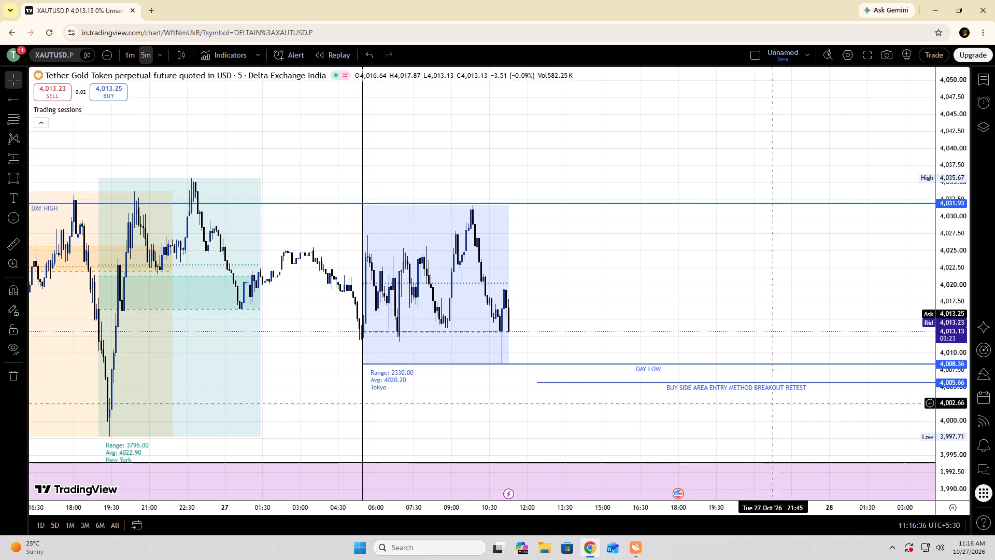
drag(950, 284, 962, 394)
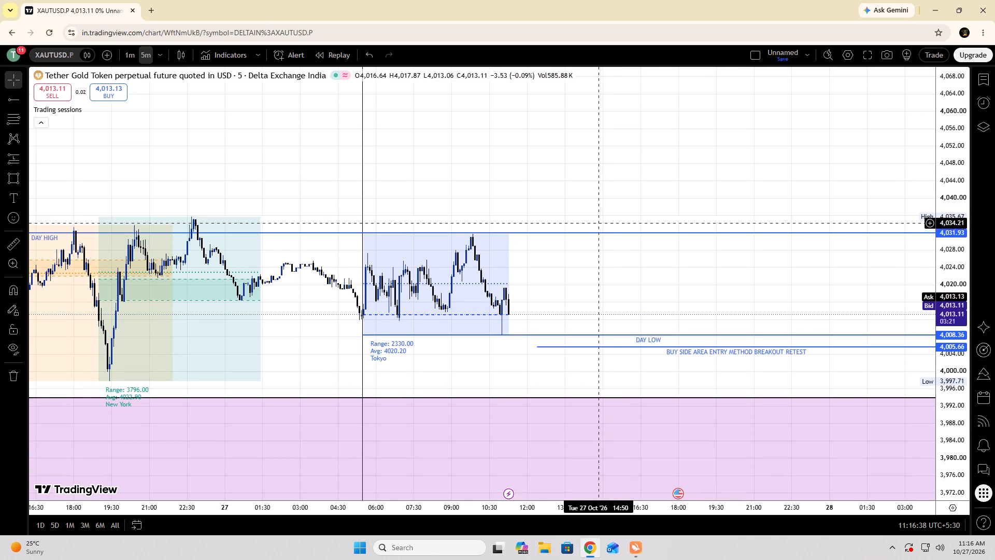
drag(578, 179, 497, 124)
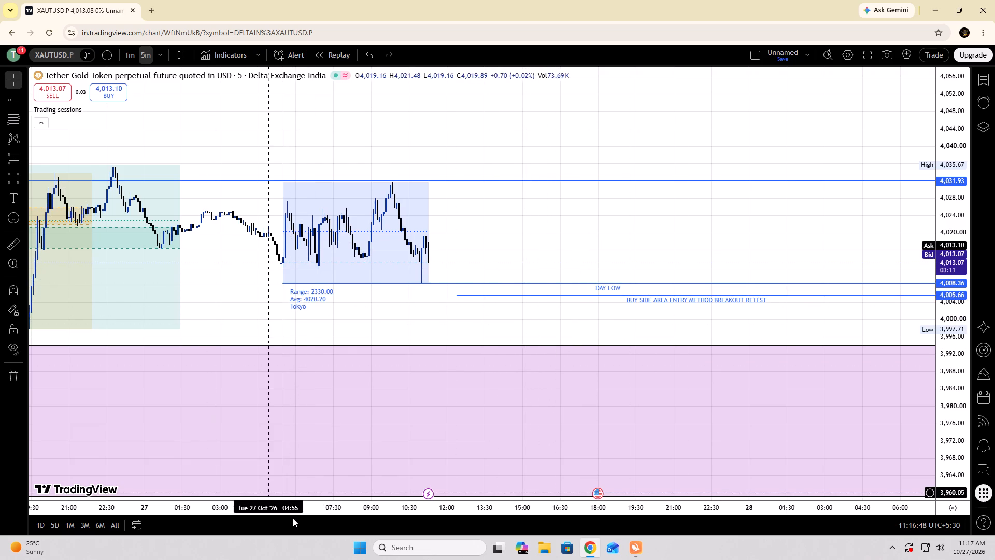
drag(300, 508, 650, 532)
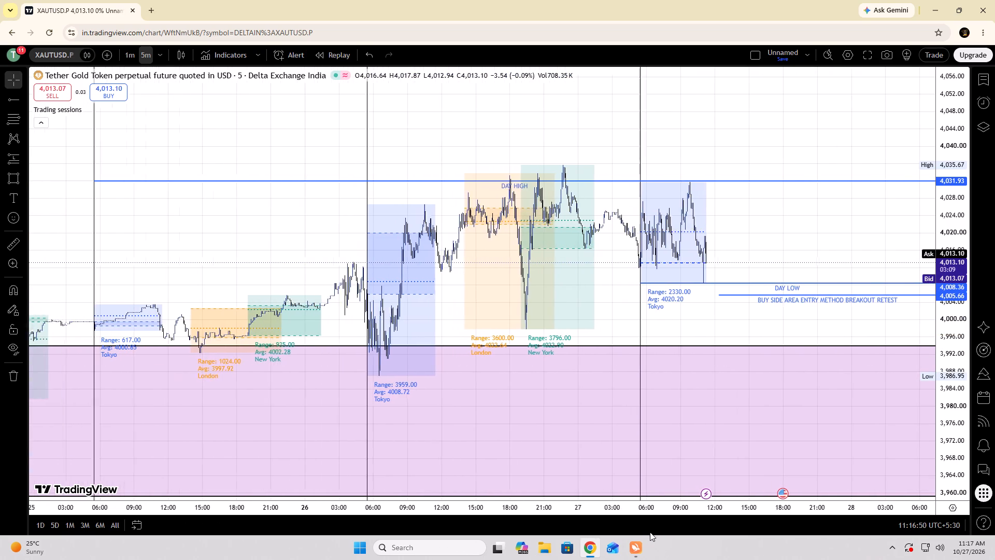
drag(650, 532, 710, 541)
drag(804, 212, 577, 204)
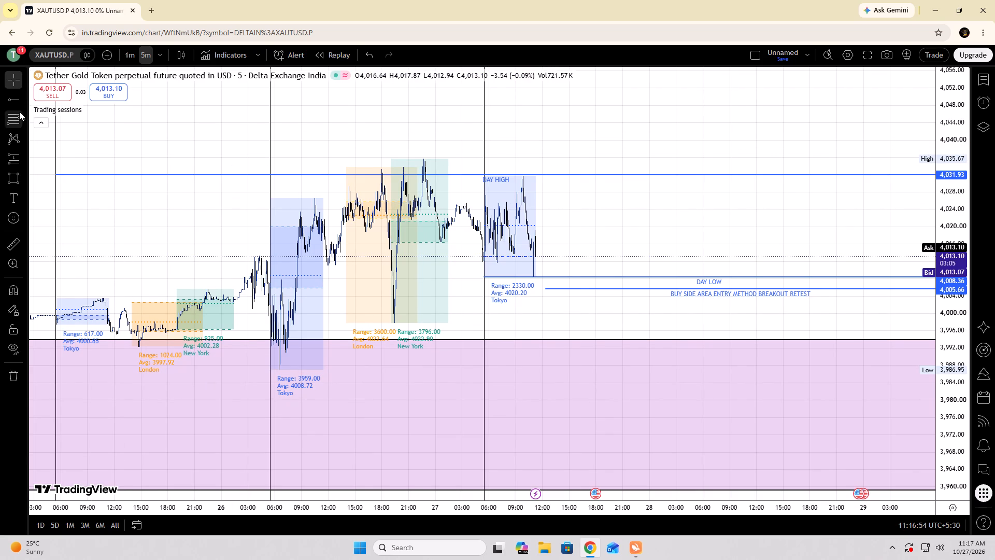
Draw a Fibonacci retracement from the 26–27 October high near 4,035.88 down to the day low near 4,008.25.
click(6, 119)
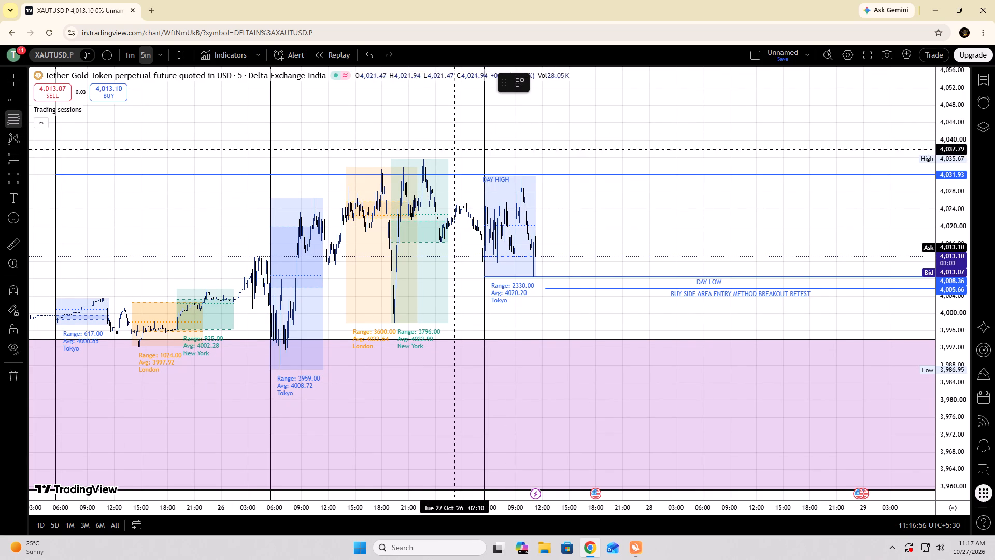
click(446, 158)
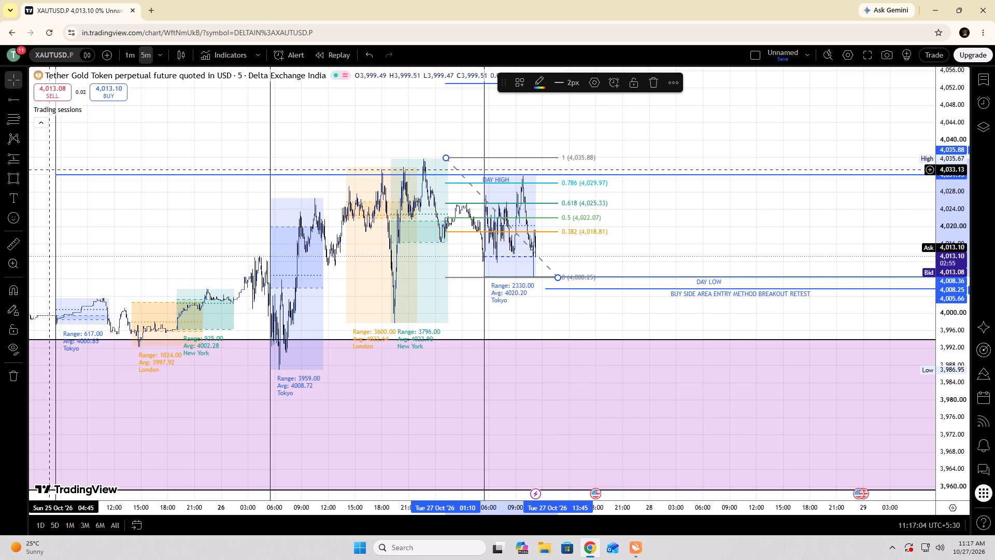
Place a horizontal ray at the 0.618 retracement level, about 4,025.36, starting around 19:20 on 27 October.
click(15, 95)
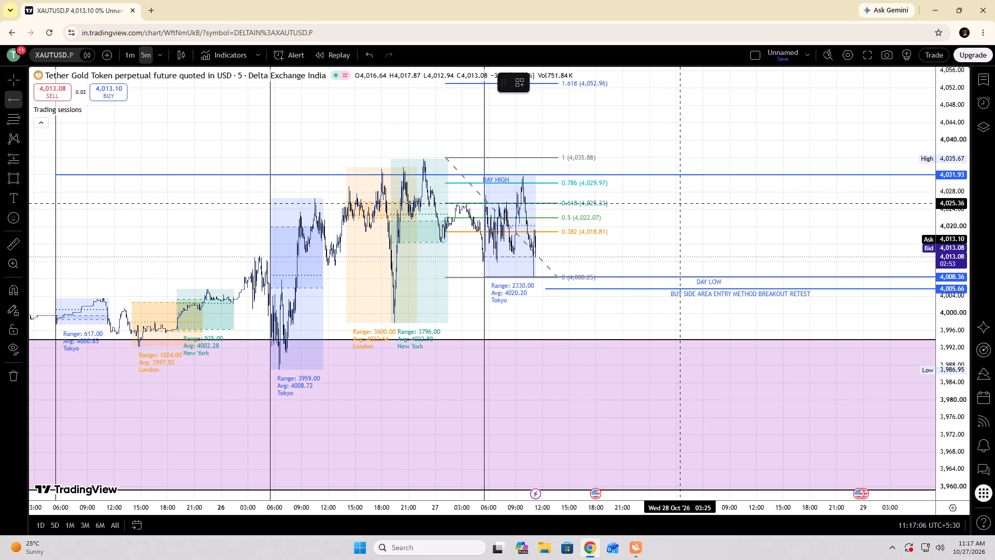
click(680, 204)
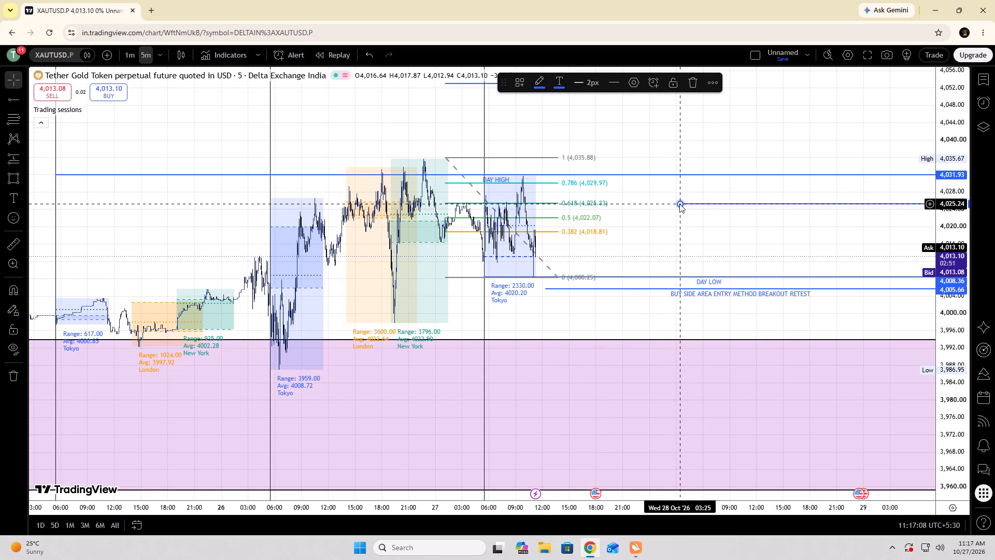
drag(679, 204, 607, 201)
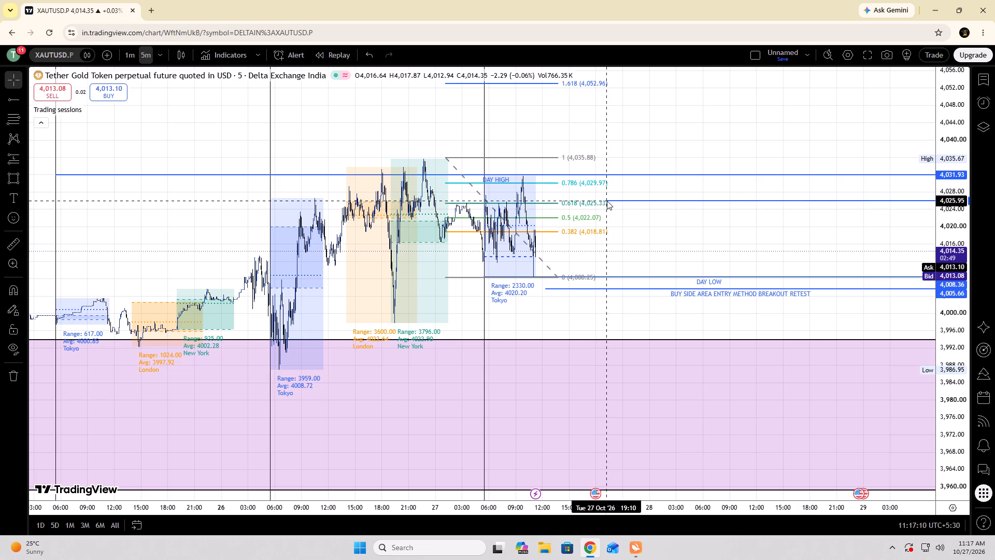
drag(607, 201, 608, 203)
click(623, 192)
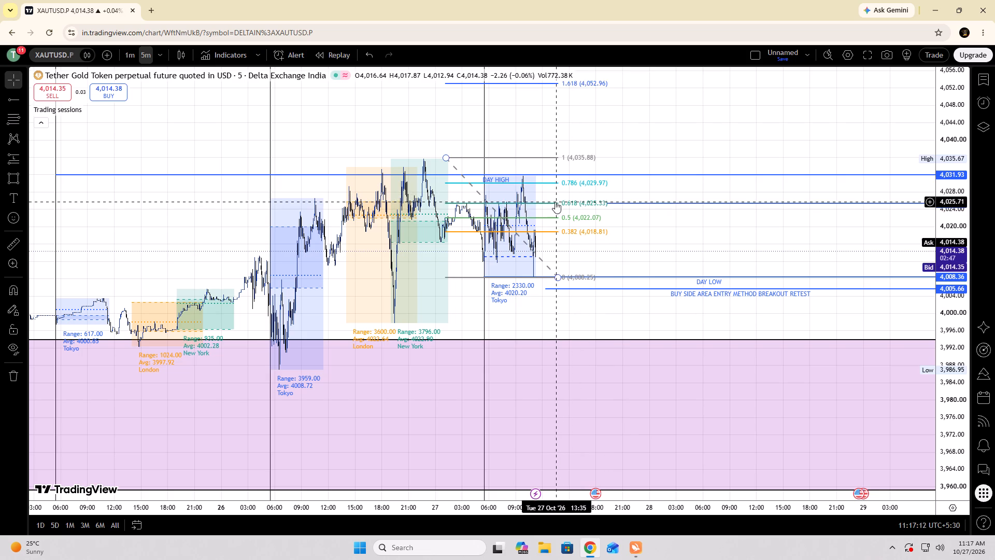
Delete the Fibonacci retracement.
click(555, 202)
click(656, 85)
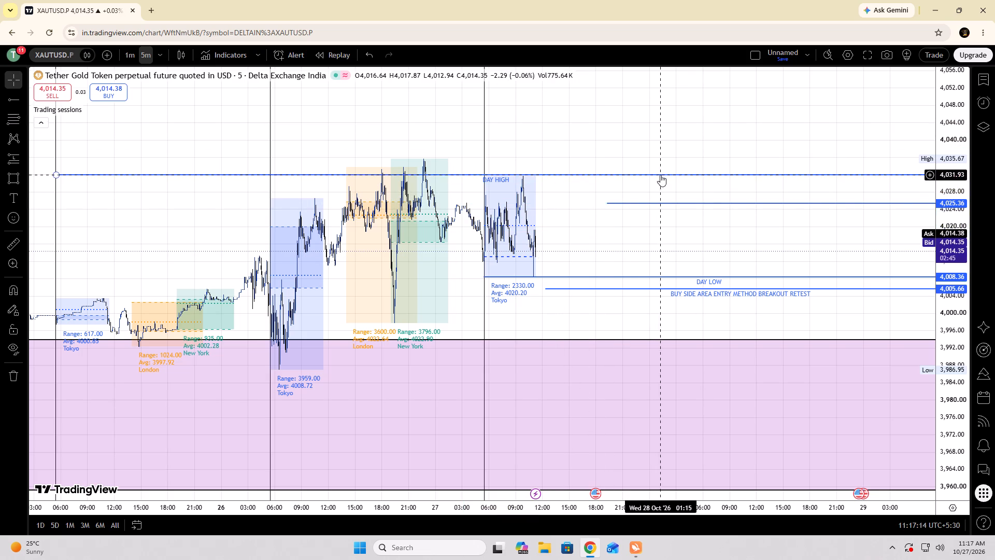
Label the new horizontal ray "SELL SIDE AREA ENTRY METHOD BREAKOUT RETEST".
click(645, 203)
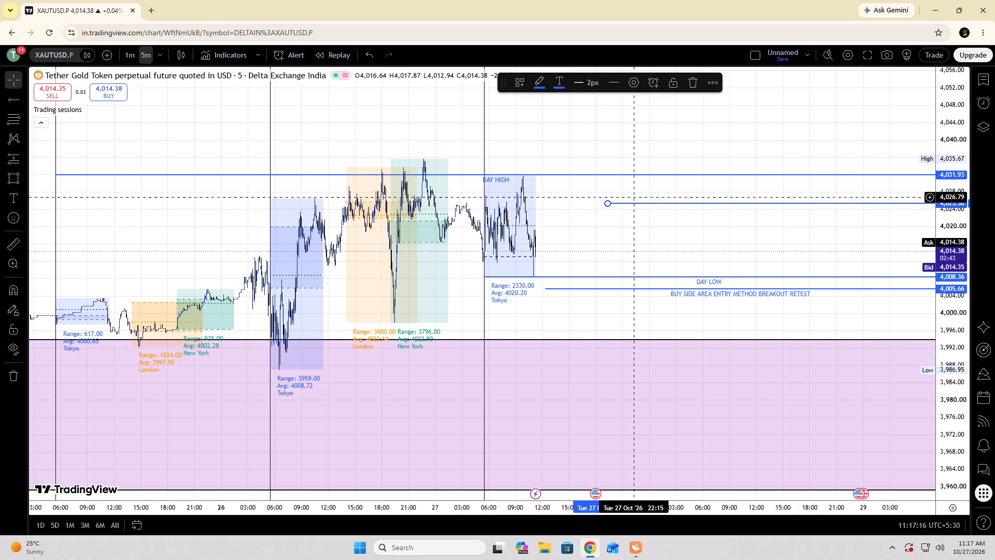
double_click(632, 202)
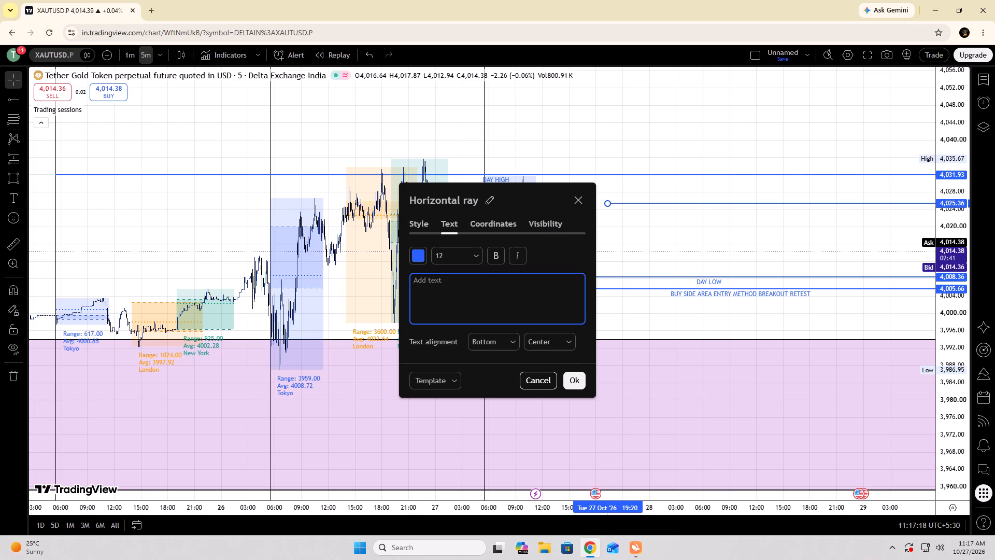
text(SELL 0SODE)
key(BackSpace)
key(BackSpace)
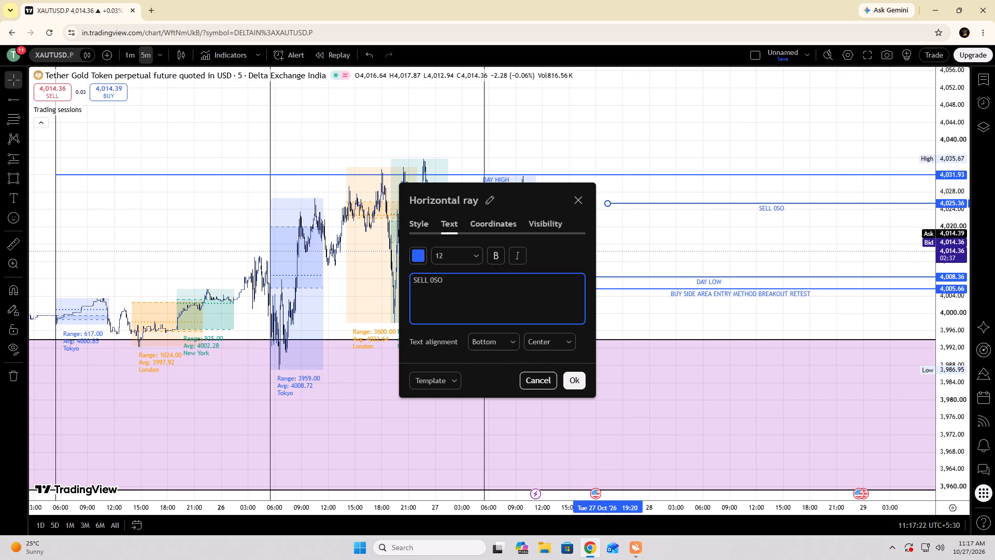
key(BackSpace)
key(BackSpace)
key(BackSpace)
text(SIDE ARE)
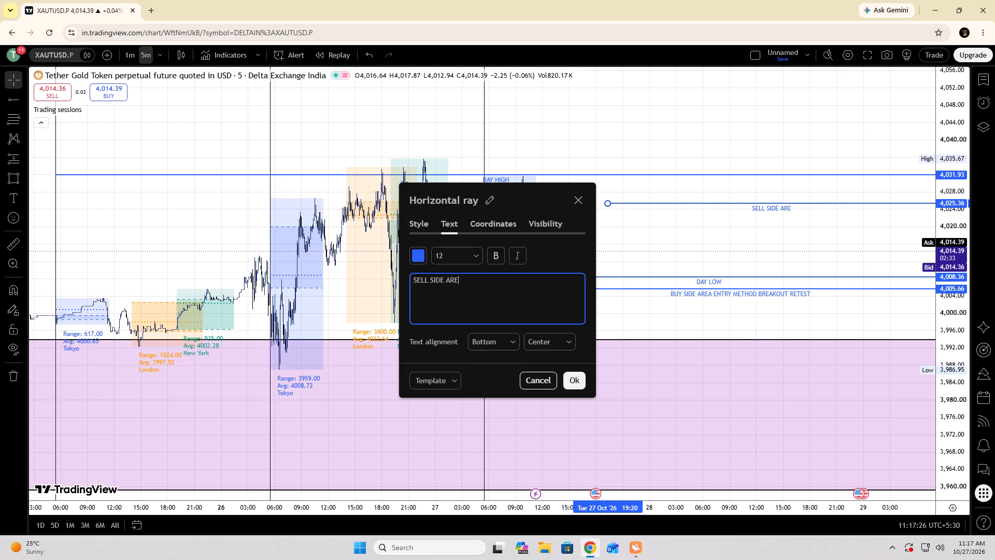
text(A)
key(space)
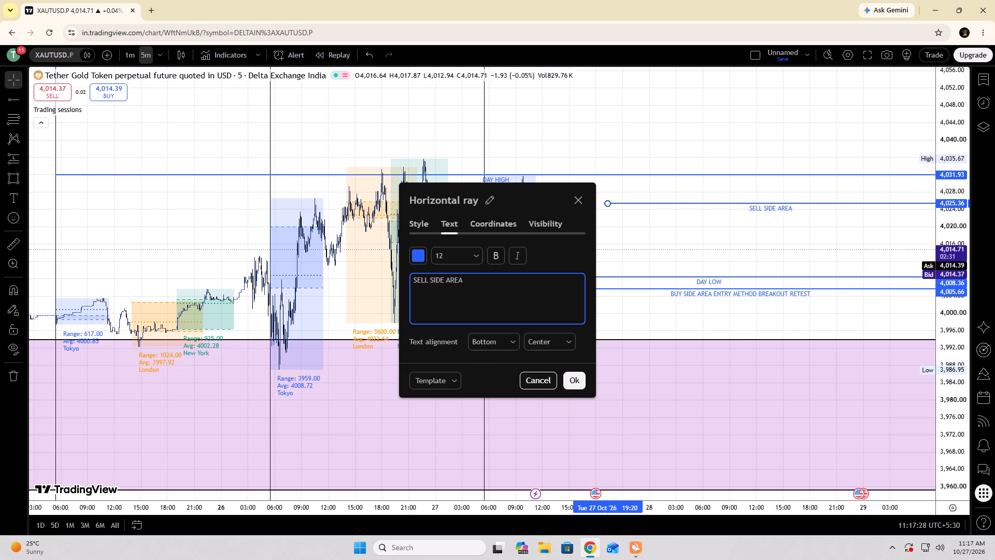
text(ENTRYMETYH)
key(BackSpace)
key(BackSpace)
key(BackSpace)
key(BackSpace)
key(BackSpace)
key(space)
text(METHOR)
key(space)
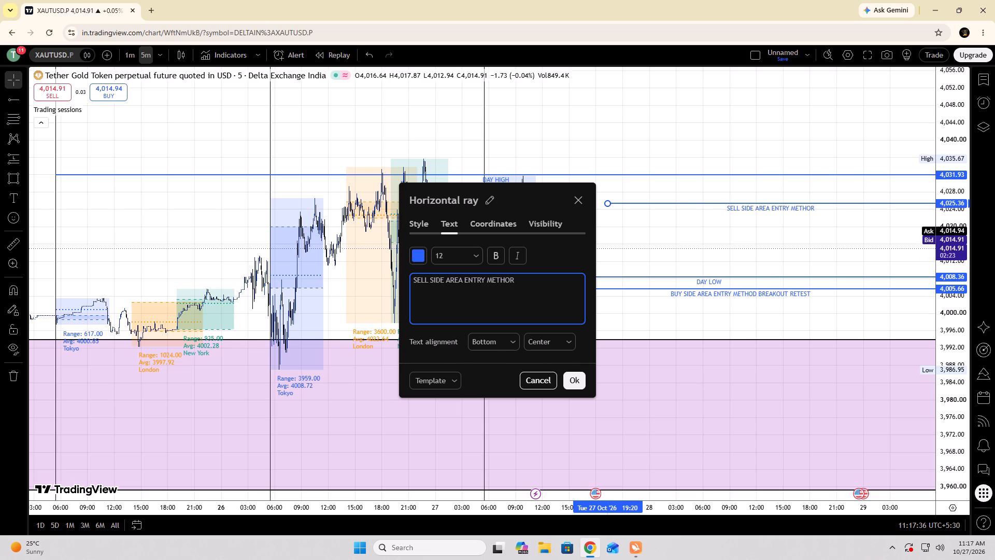
key(BackSpace)
key(BackSpace)
key(BackSpace)
key(BackSpace)
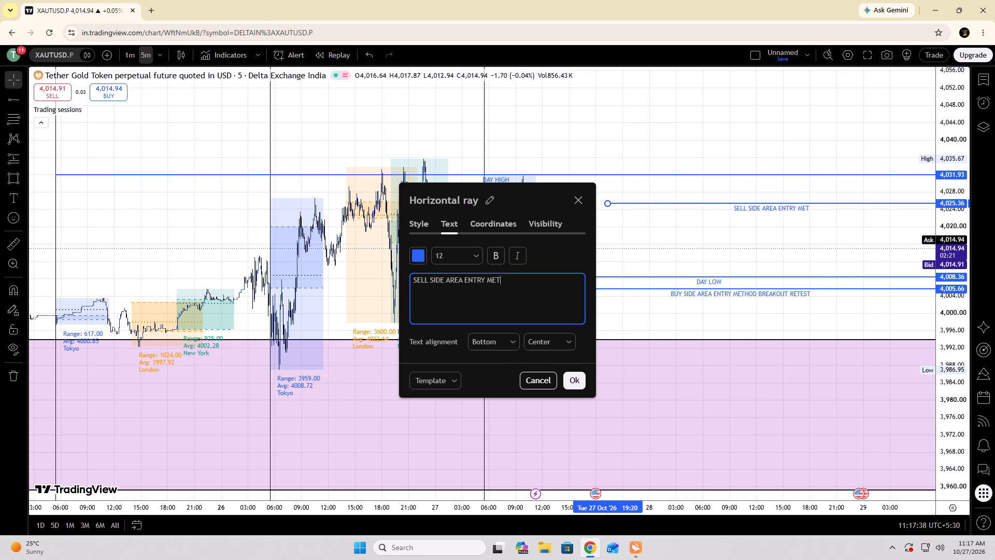
text(HD)
key(BackSpace)
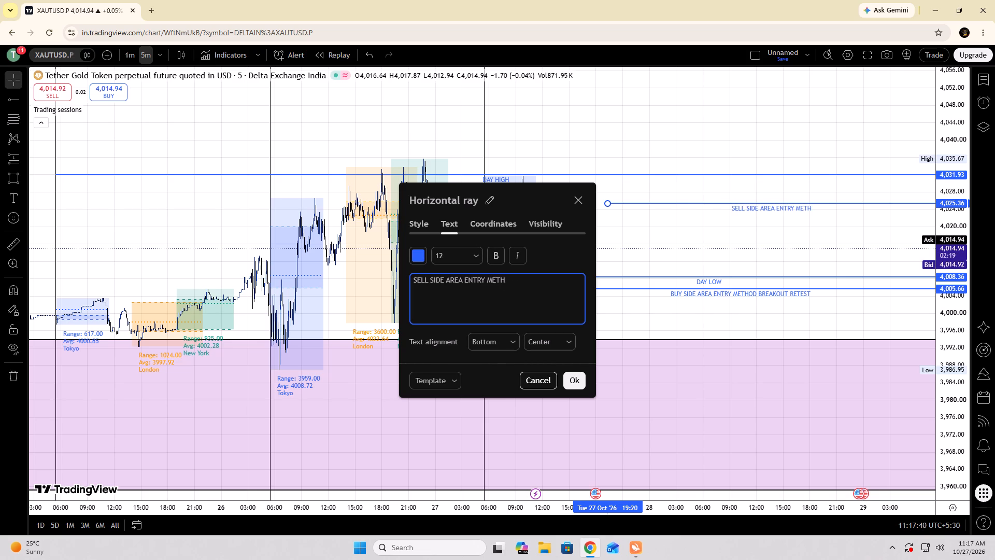
text(OD)
key(space)
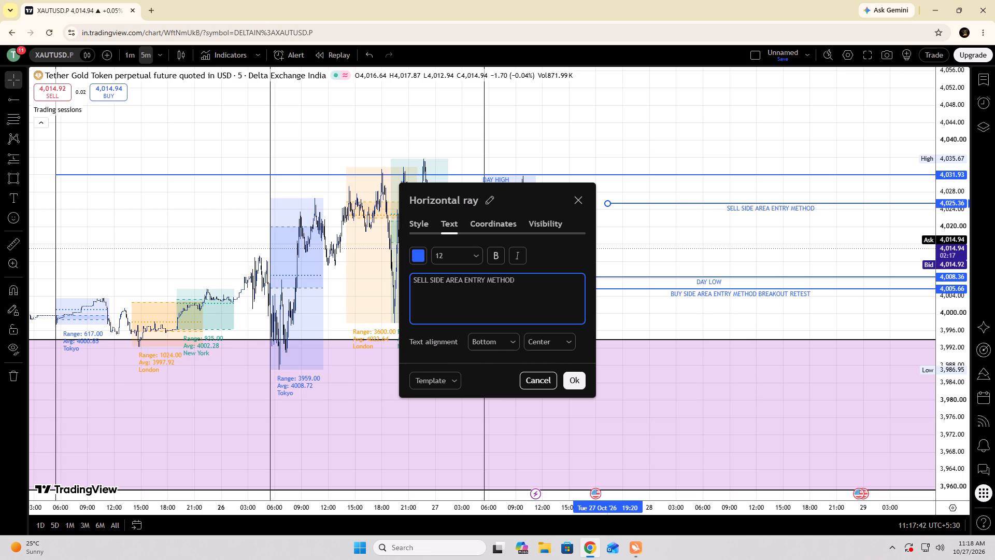
text(BREAK)
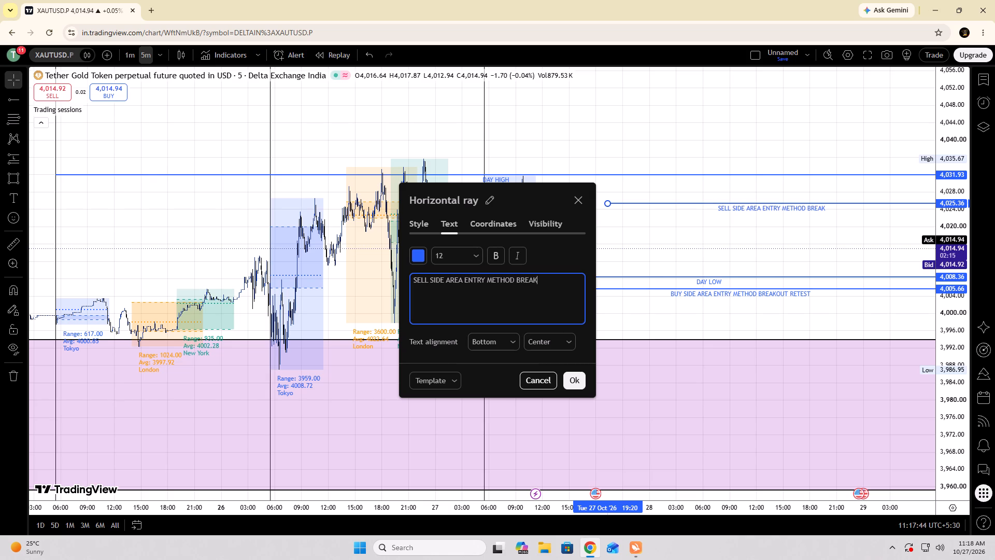
text(OUT)
key(space)
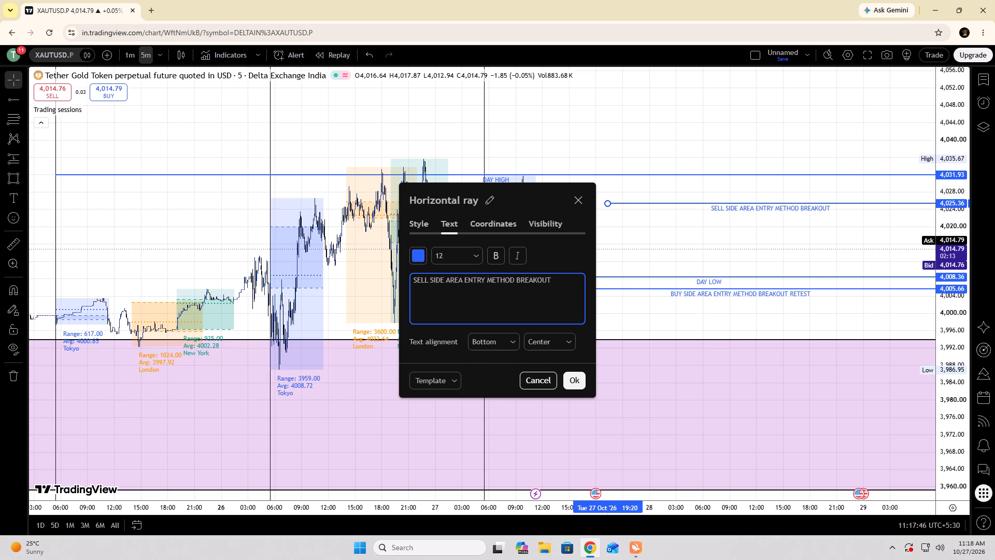
text(RETEST)
key(space)
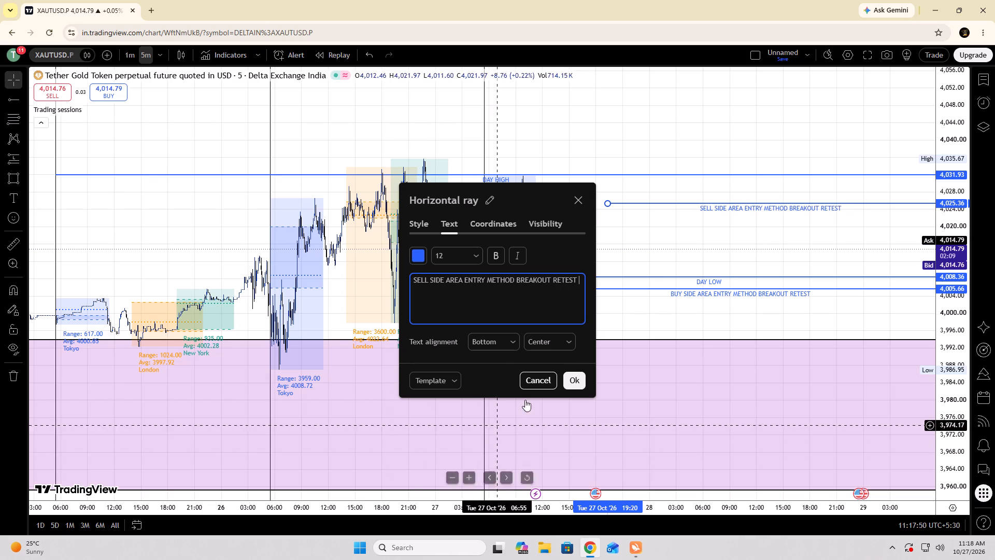
click(588, 377)
click(577, 379)
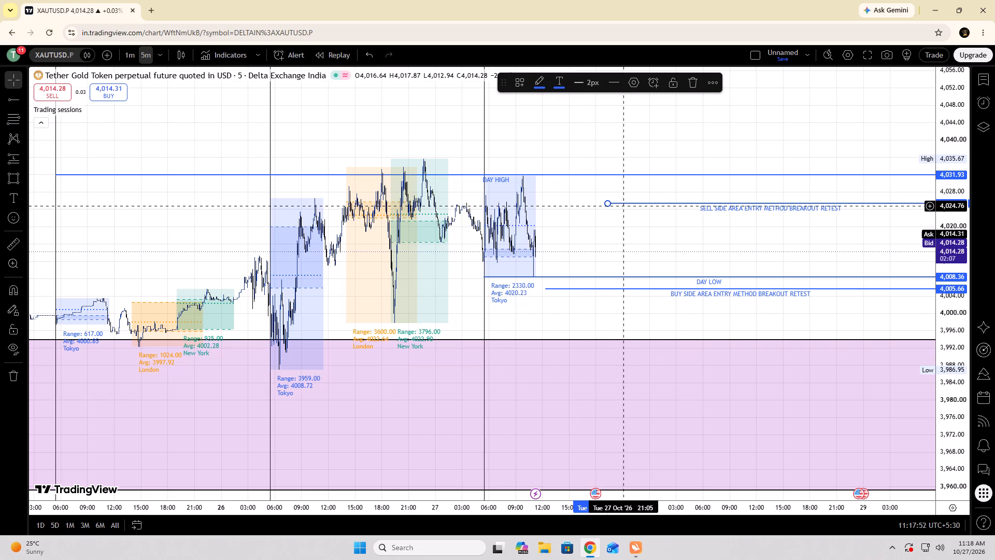
Move the sell-side entry ray so it starts around 14:00 on 27 October, at 4,025.24.
drag(622, 204, 584, 204)
click(568, 235)
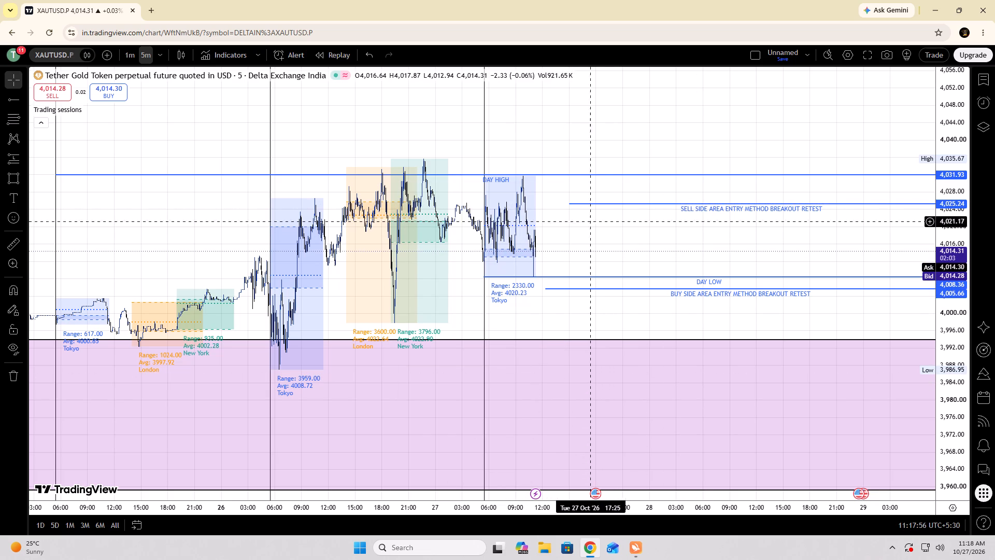
drag(604, 203, 596, 203)
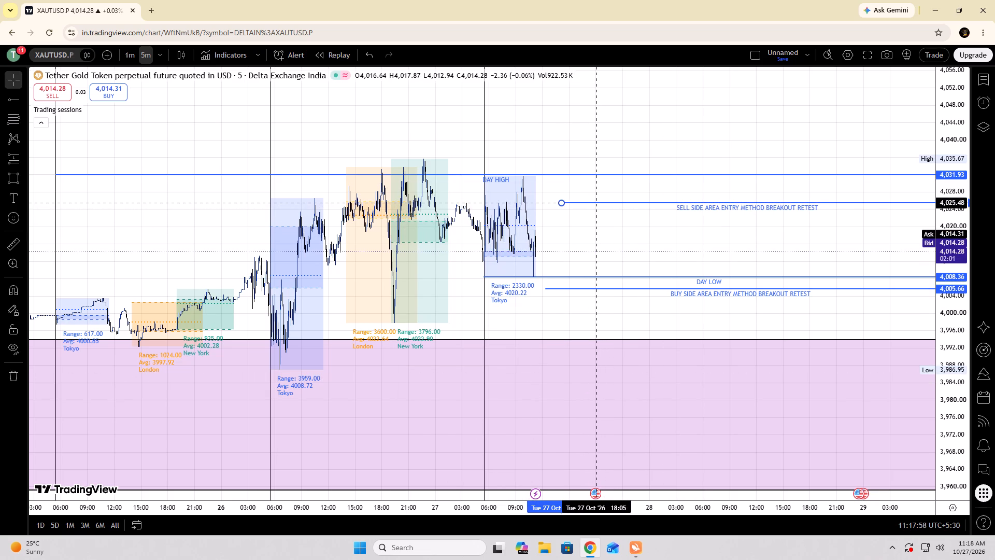
drag(596, 203, 595, 204)
click(595, 227)
Examine the current price action against the sell-side and buy-side entry rays, the day levels and the support zone.
drag(588, 226, 569, 231)
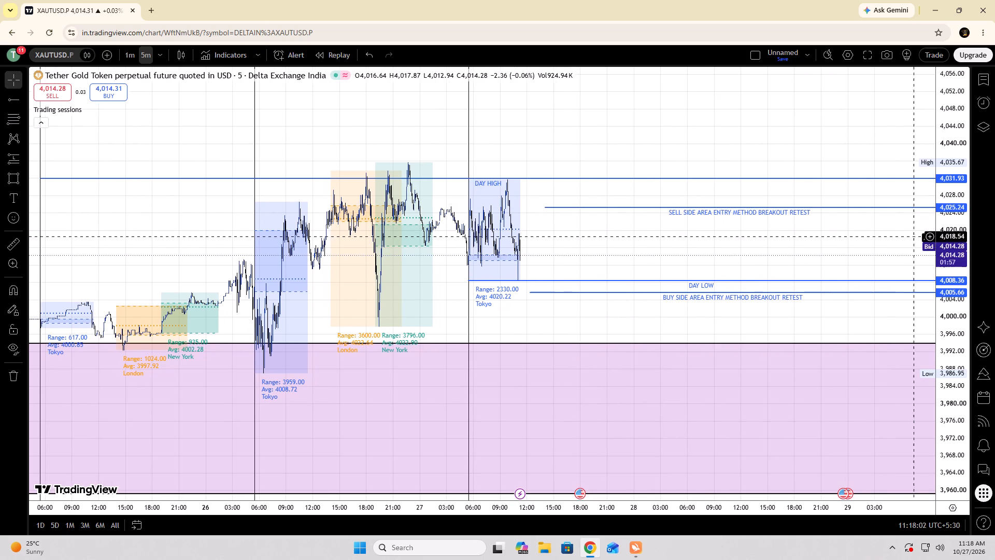
drag(946, 227, 940, 200)
drag(941, 222, 945, 206)
drag(958, 235, 950, 204)
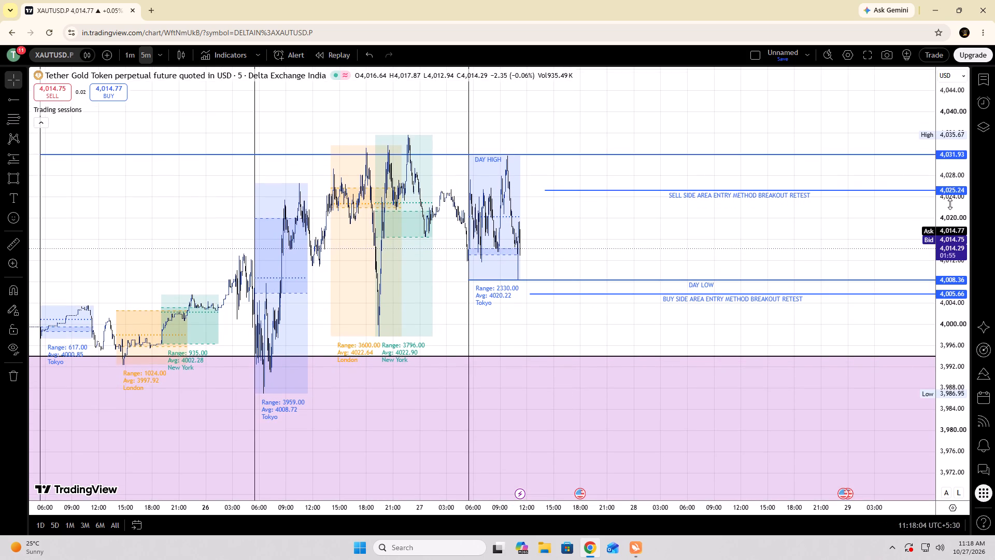
drag(950, 204, 970, 253)
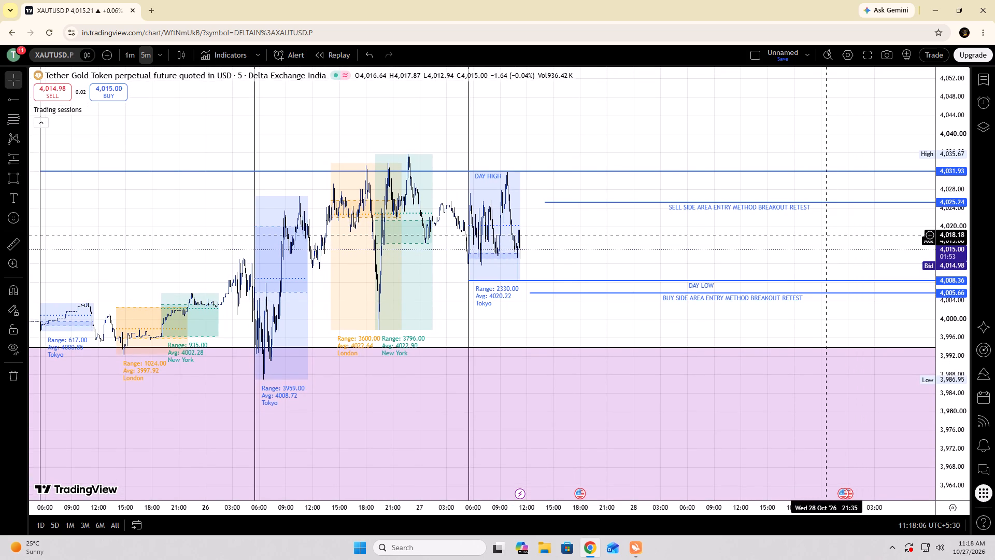
drag(549, 508, 133, 470)
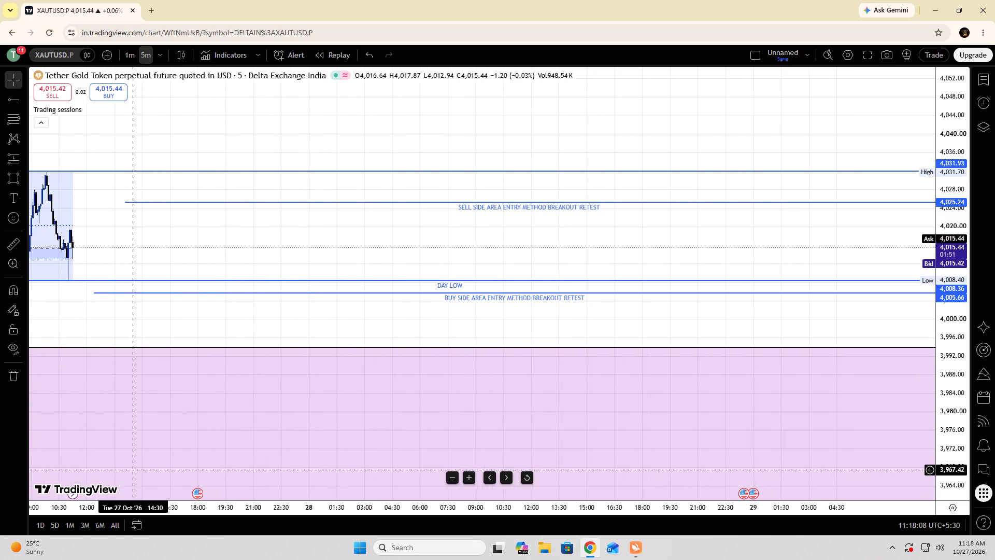
drag(222, 240, 567, 266)
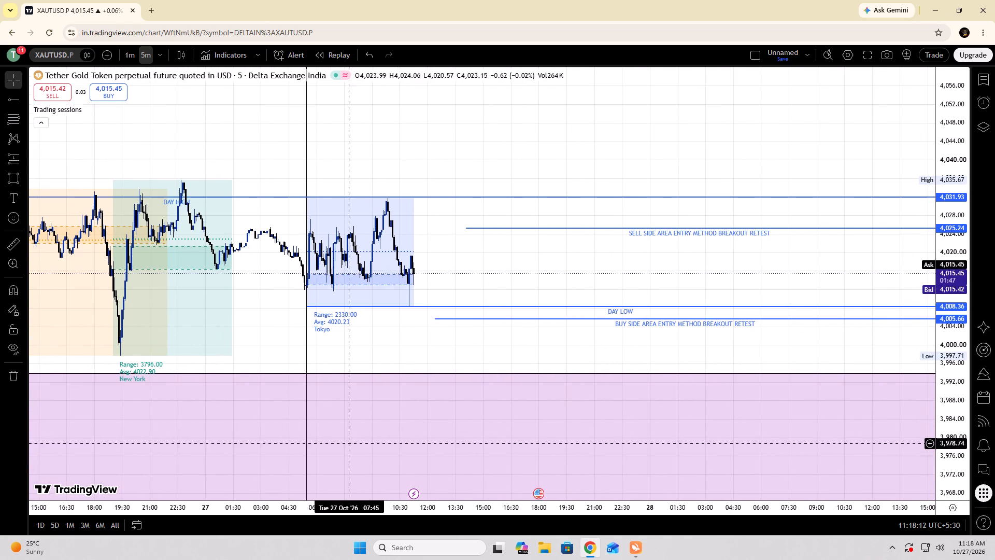
drag(369, 507, 212, 481)
drag(476, 151, 610, 153)
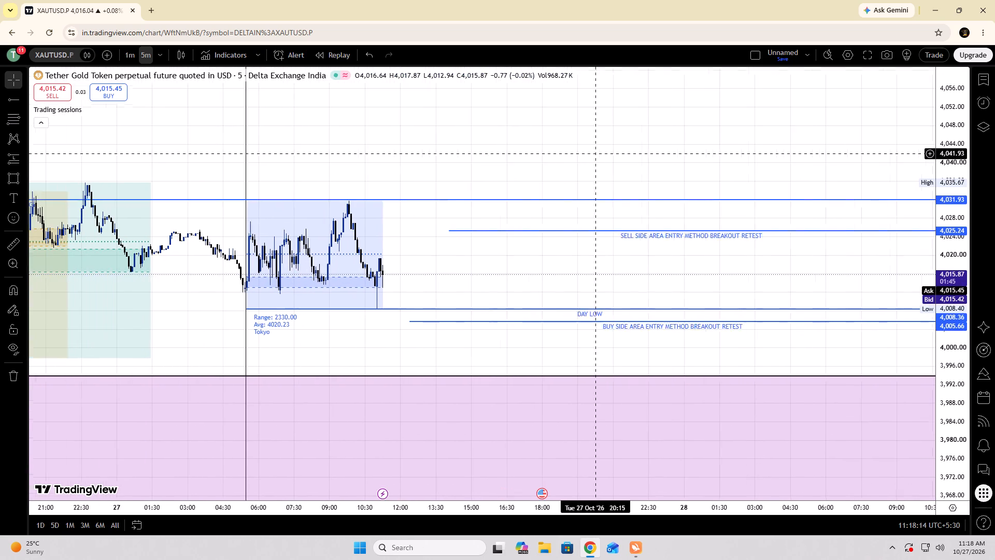
Place a long position on the buy-side entry ray at about 4,005.59 and extend its target to the sell-side entry ray.
drag(610, 153, 628, 155)
drag(953, 234, 958, 88)
drag(576, 123, 574, 128)
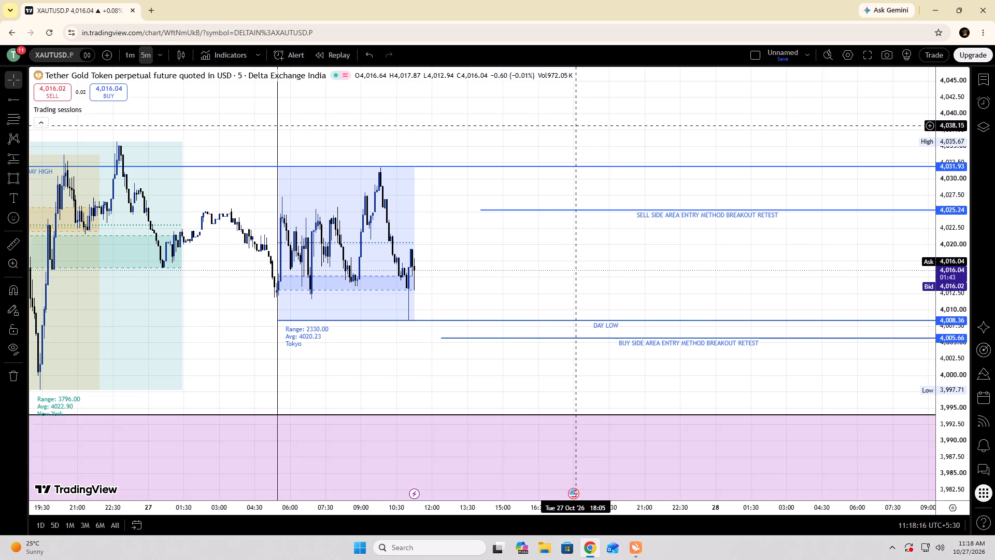
drag(574, 128, 567, 152)
drag(367, 508, 148, 494)
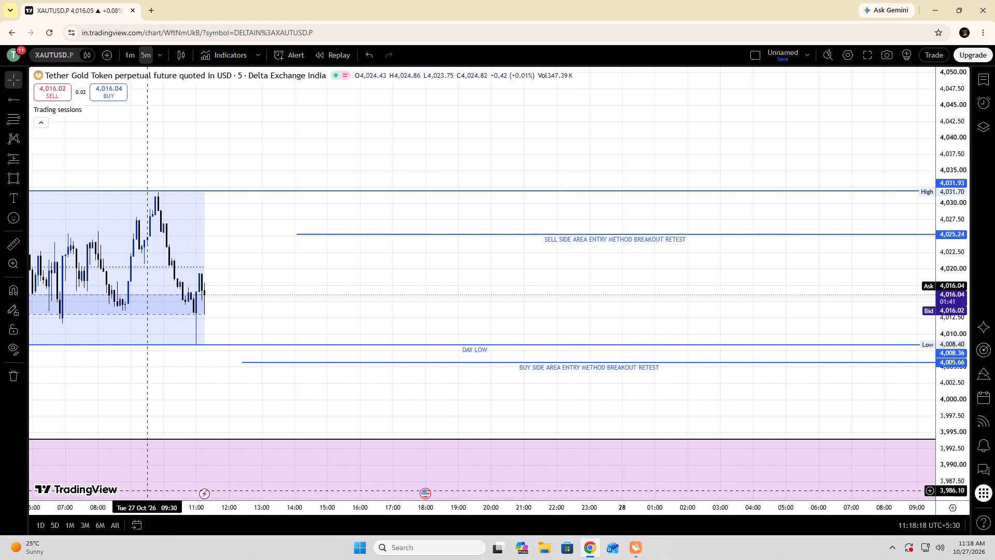
drag(402, 155, 614, 139)
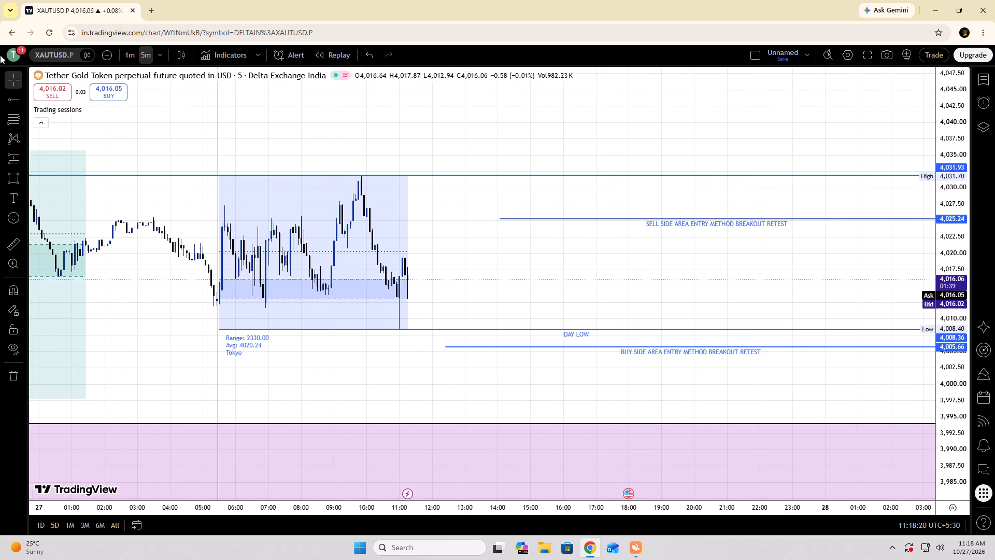
click(10, 158)
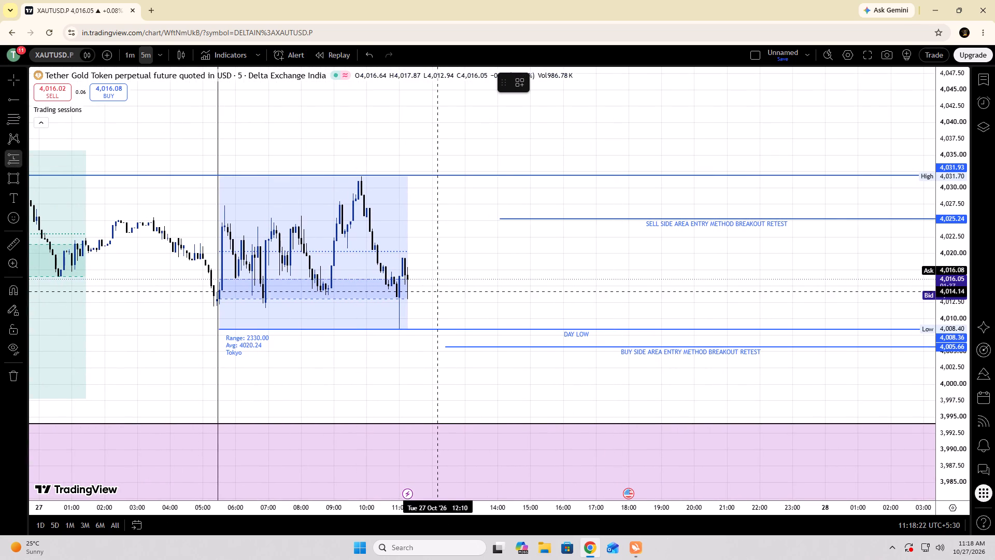
click(569, 347)
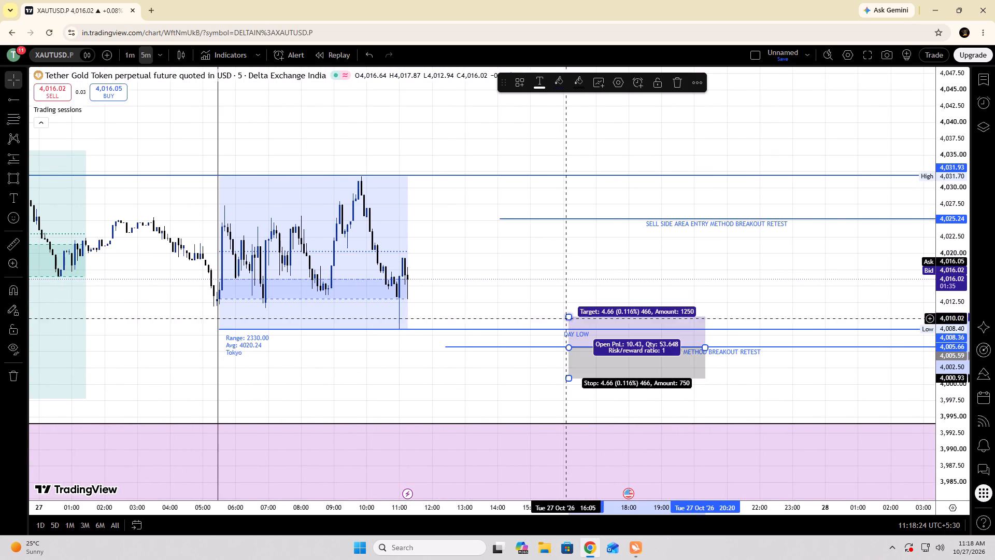
drag(566, 318, 536, 232)
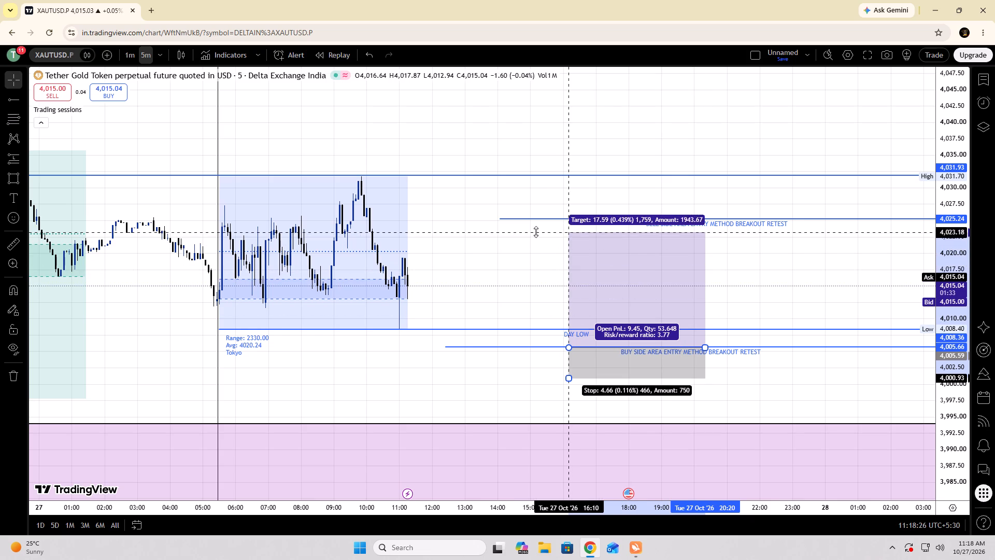
drag(536, 232, 532, 218)
Shift the long position to start around 15:05 with entry at about 4,005.75, tightening its stop to about 4,002.66.
drag(607, 237, 604, 237)
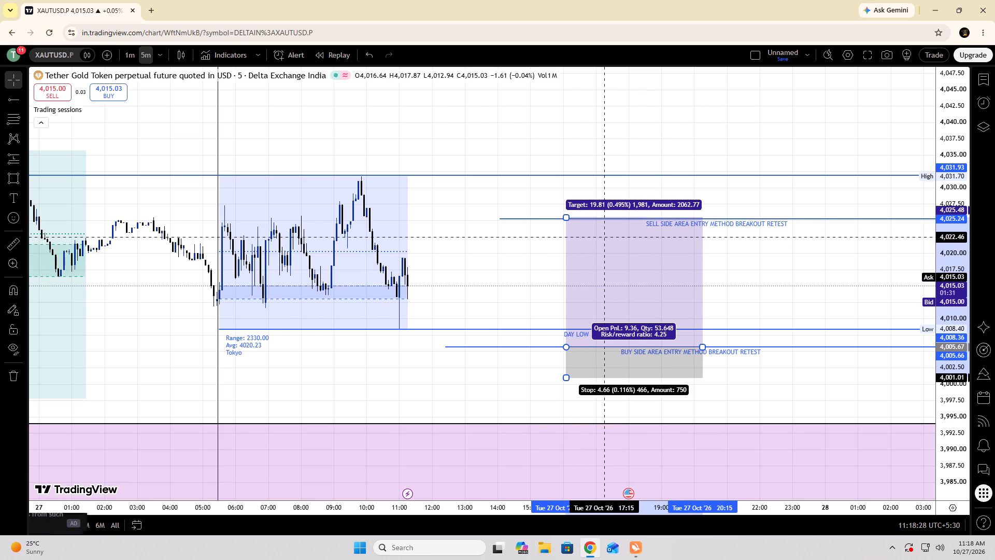
drag(604, 237, 599, 241)
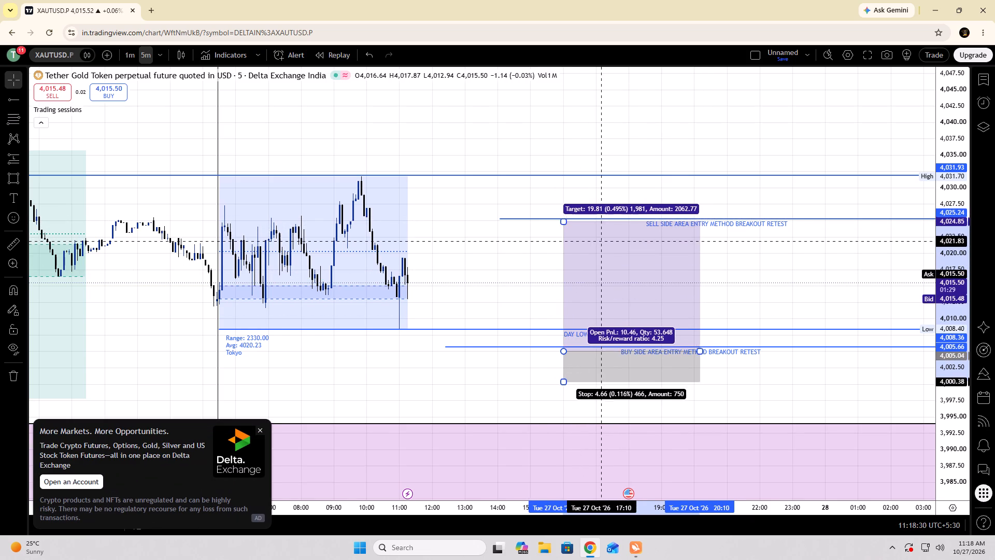
drag(599, 241, 570, 236)
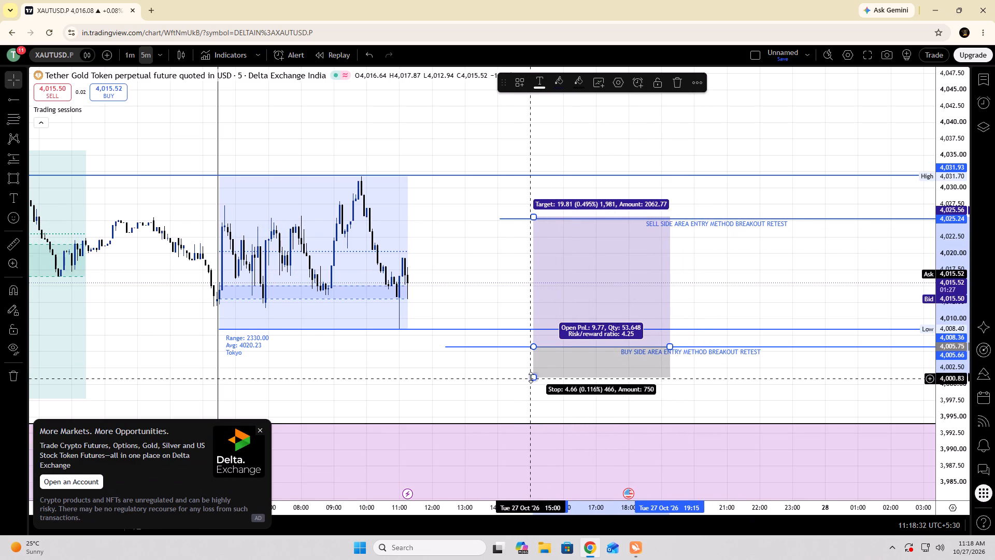
drag(533, 374, 533, 366)
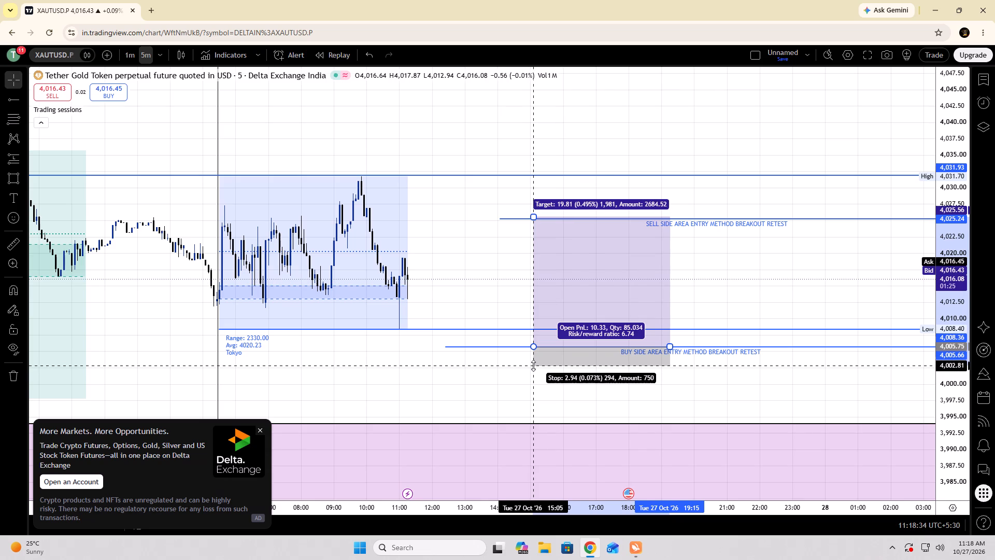
drag(533, 366, 533, 367)
click(487, 287)
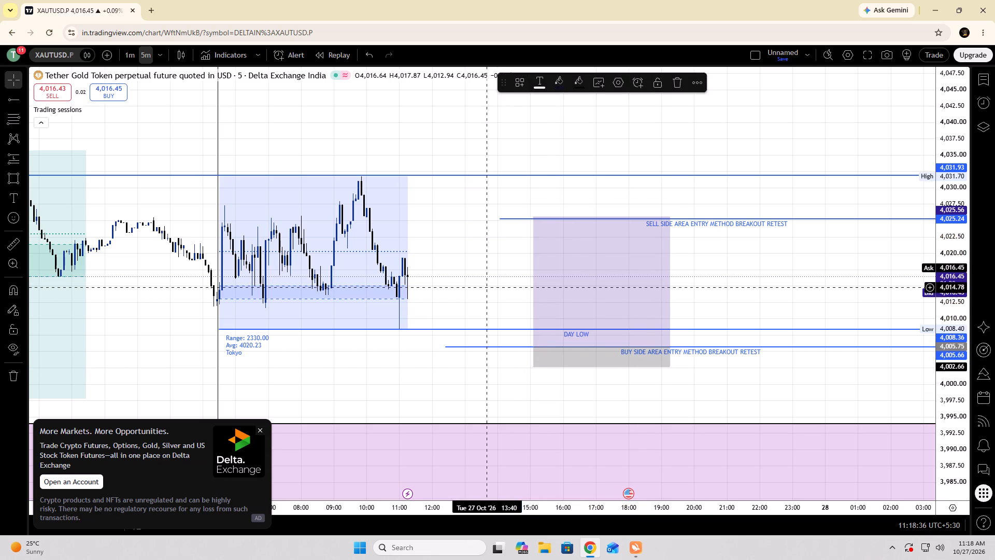
Place a short position on the level of the sell-side entry ray, starting around 12:20 with entry at about 4,025.32.
click(25, 156)
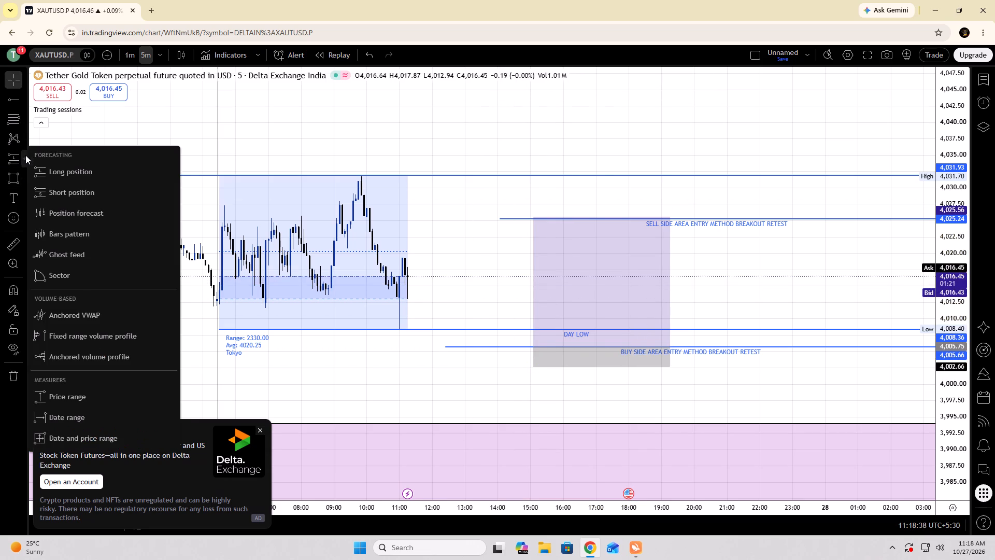
click(76, 195)
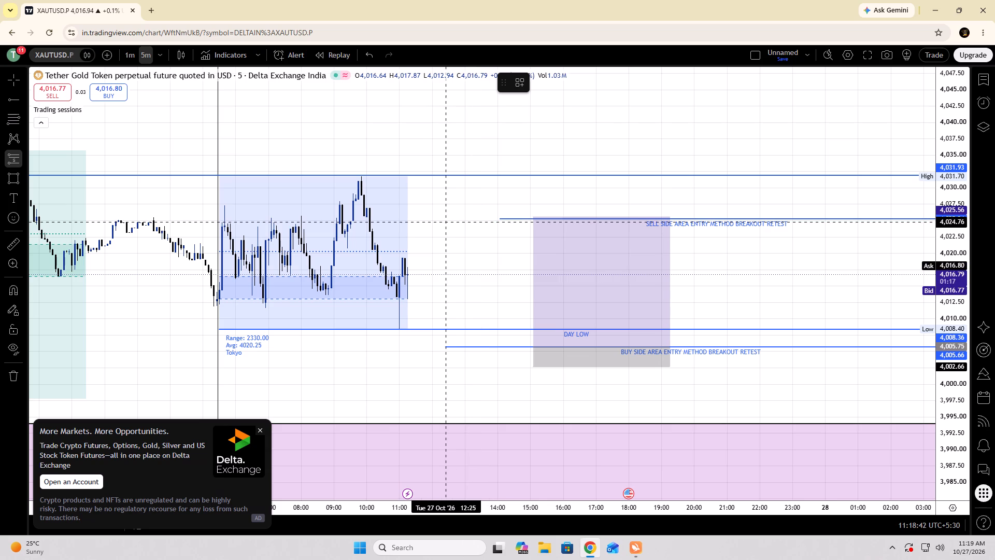
click(444, 218)
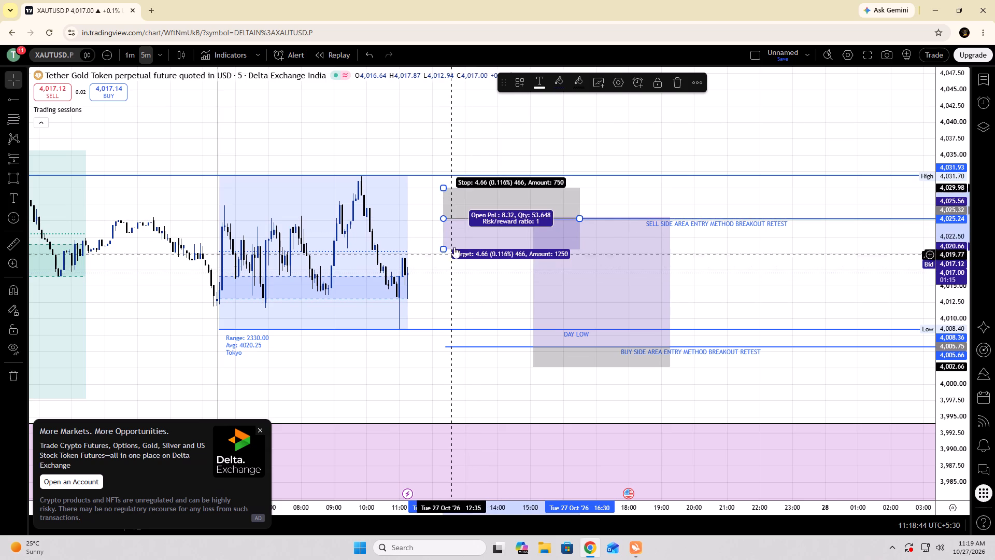
Move the long position clear of the short position so it spans 16:40 to 20:50, keeping entry at about 4,005.75.
drag(588, 276, 615, 274)
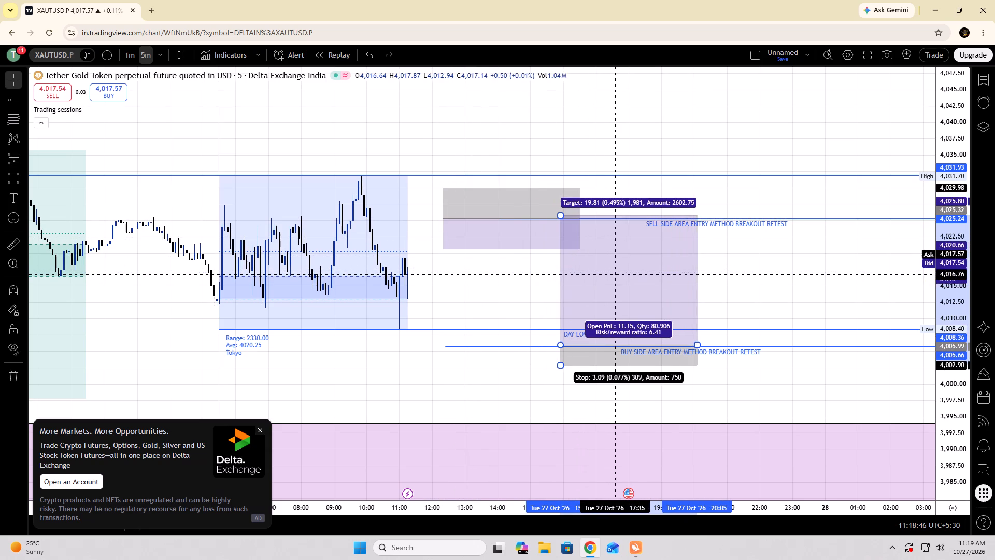
drag(615, 274, 617, 276)
drag(624, 261, 630, 261)
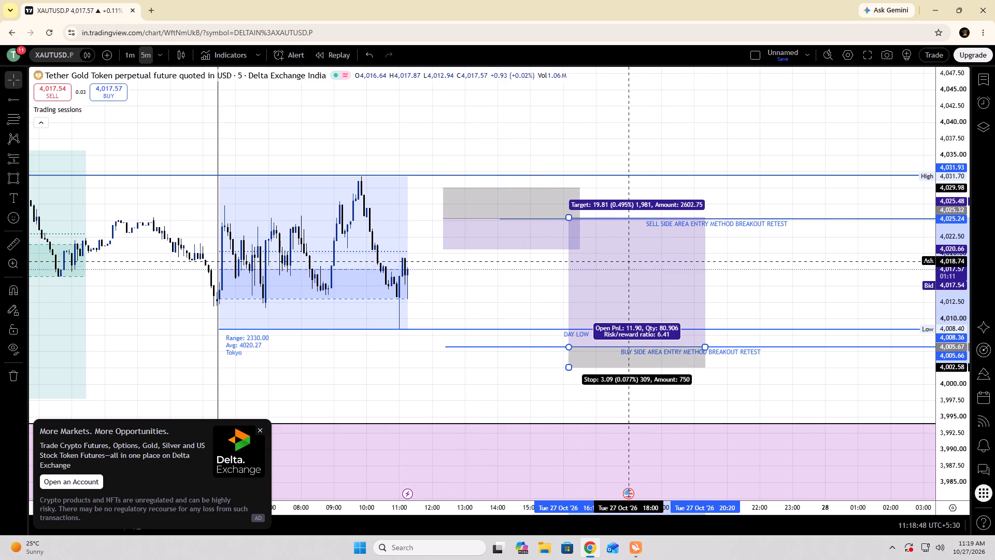
drag(630, 261, 644, 261)
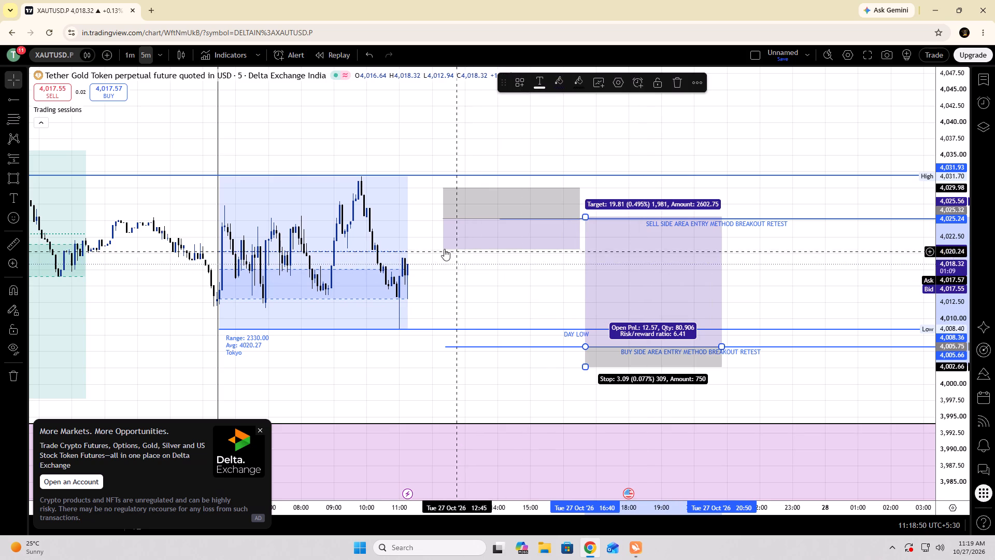
Extend the short position's target to about 4,005.90 near the buy-side entry ray and tighten its stop to about 4,028.49.
drag(444, 248, 440, 339)
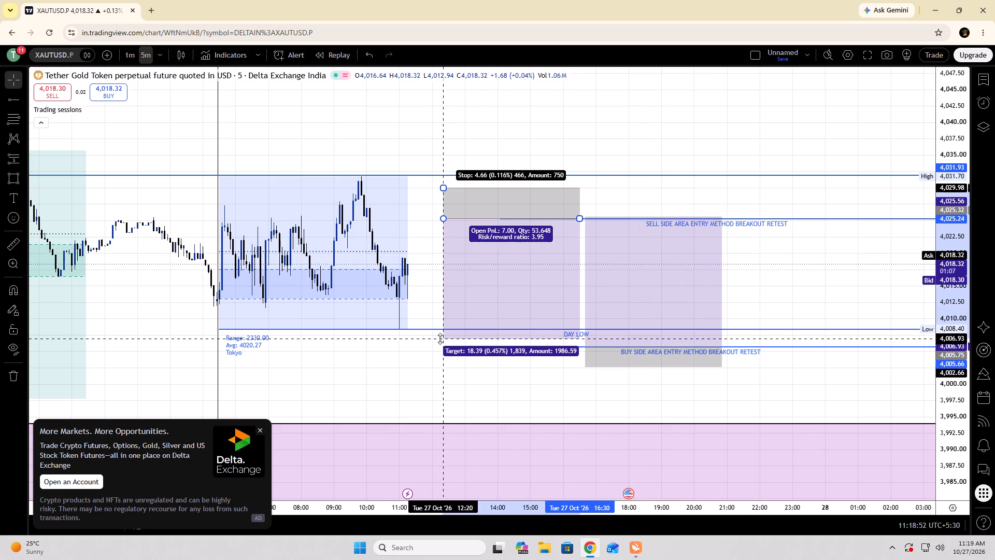
drag(440, 339, 442, 345)
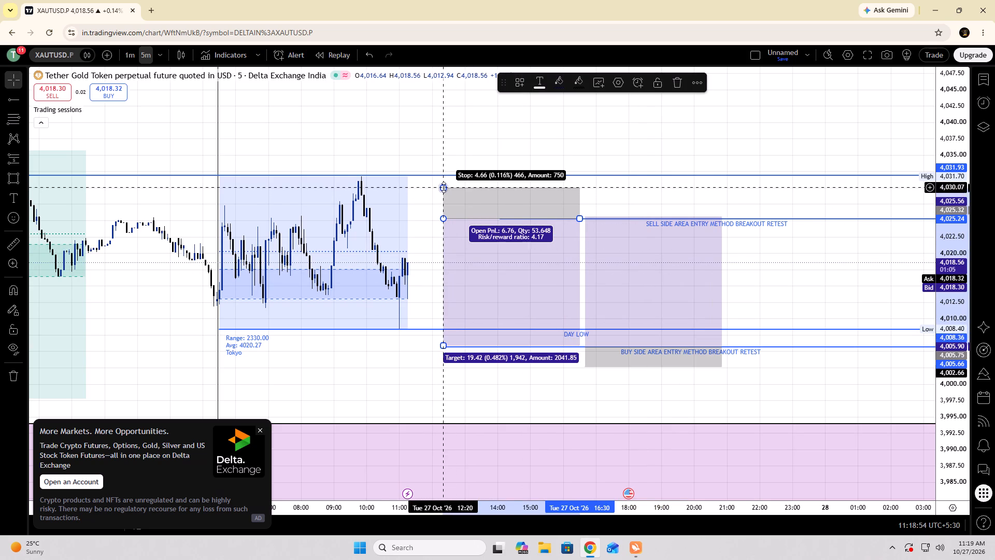
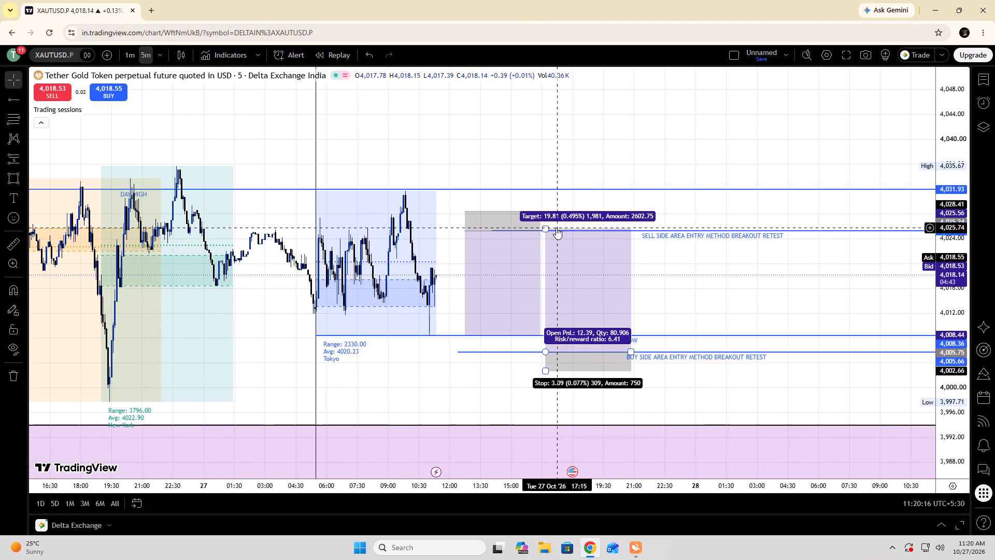
Trim the long position's target to about 4,025.16, level with the sell-side entry ray.
click(546, 228)
click(547, 154)
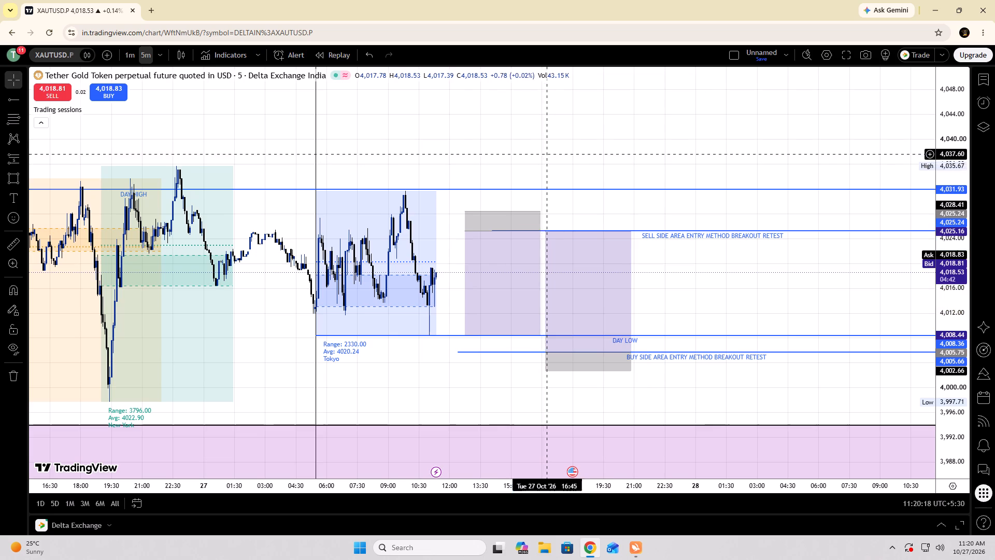
Examine the planned positions against the day levels, the support zone and the preceding days' trading sessions.
right_click(447, 174)
click(486, 185)
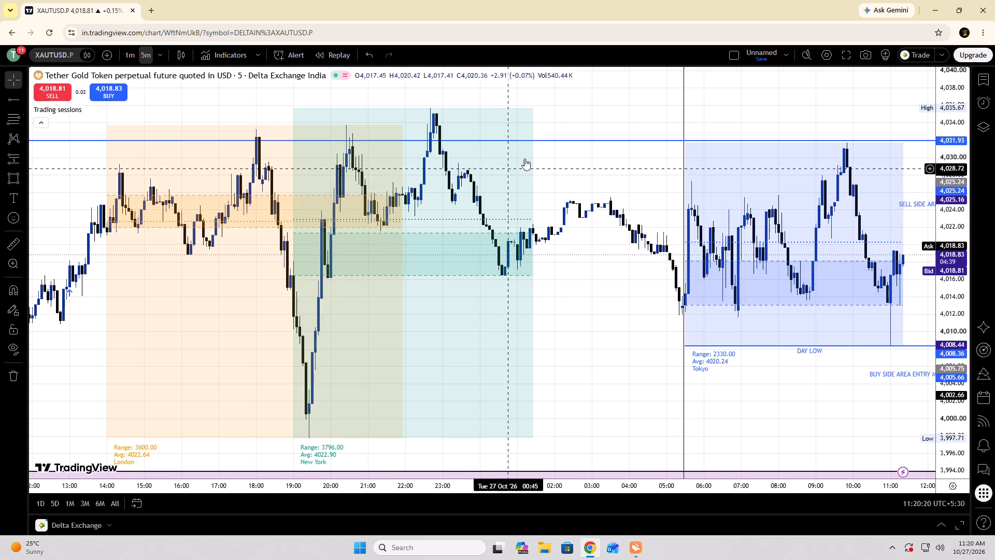
drag(764, 122, 321, 136)
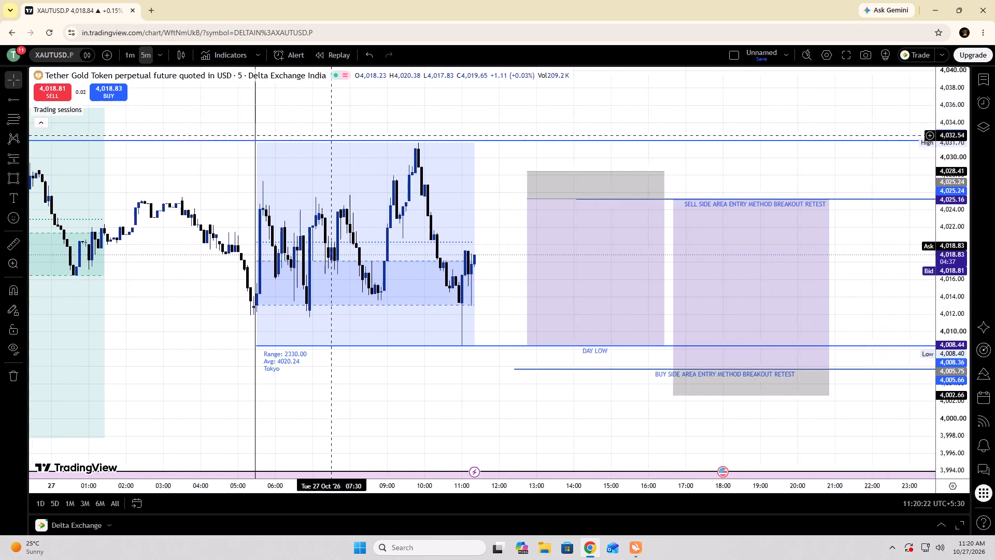
drag(321, 136, 228, 139)
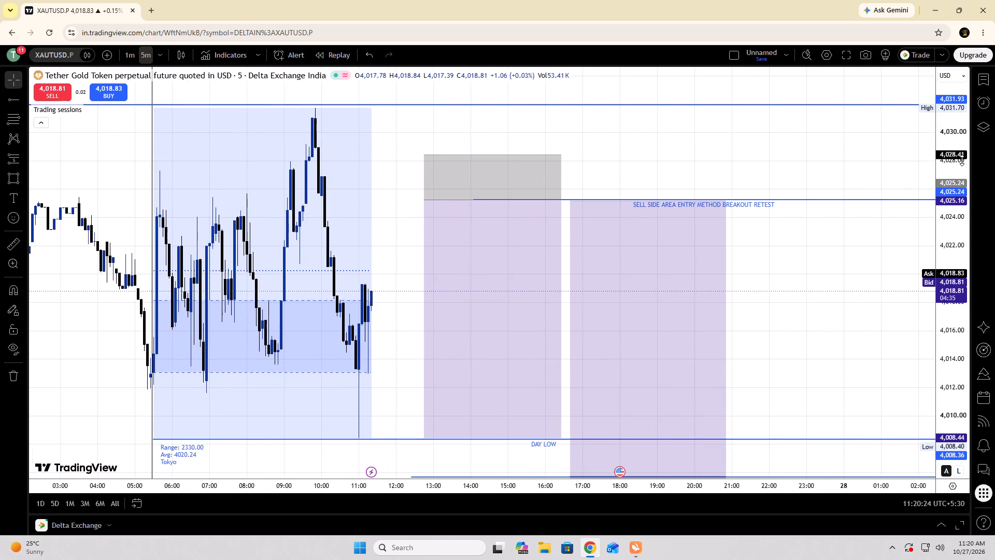
drag(962, 160, 965, 326)
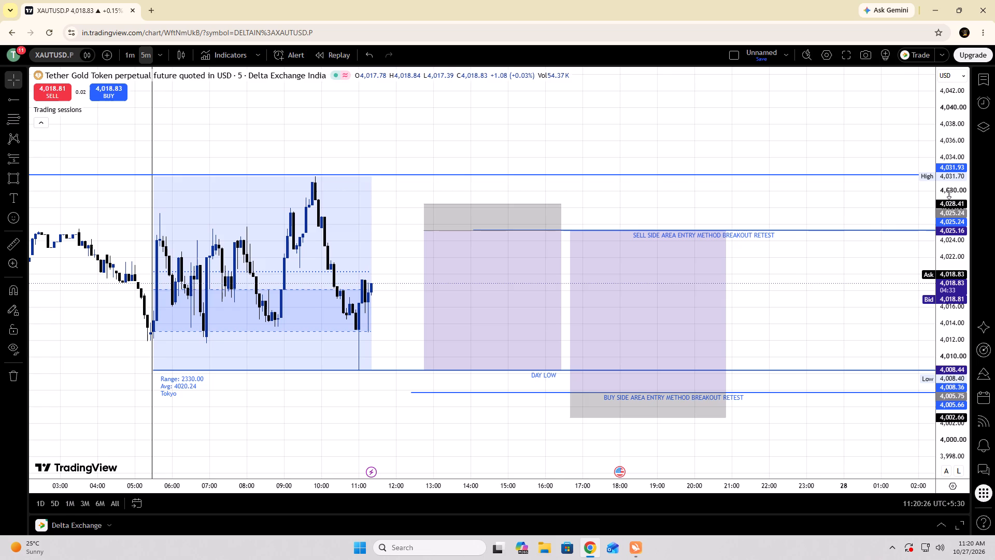
drag(950, 200, 958, 267)
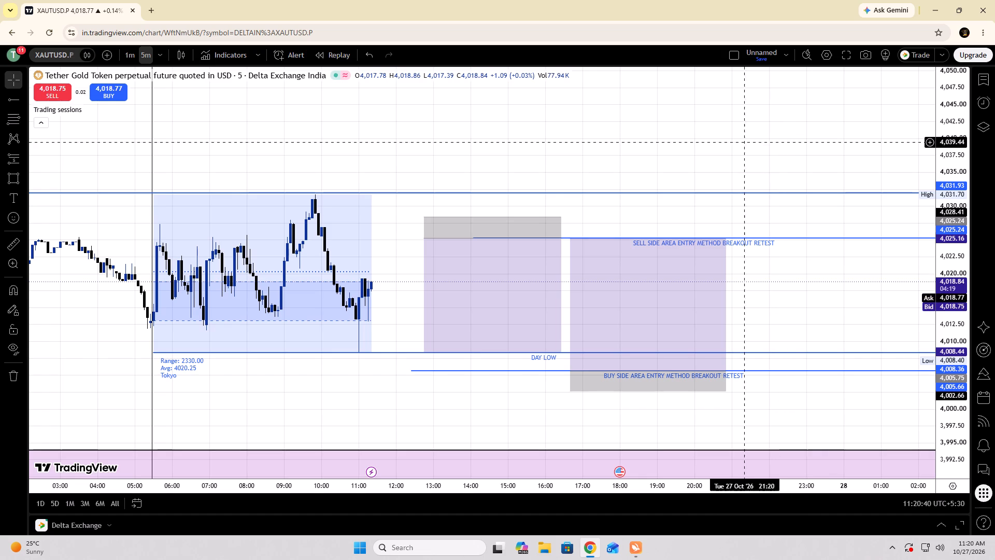
drag(397, 144, 472, 111)
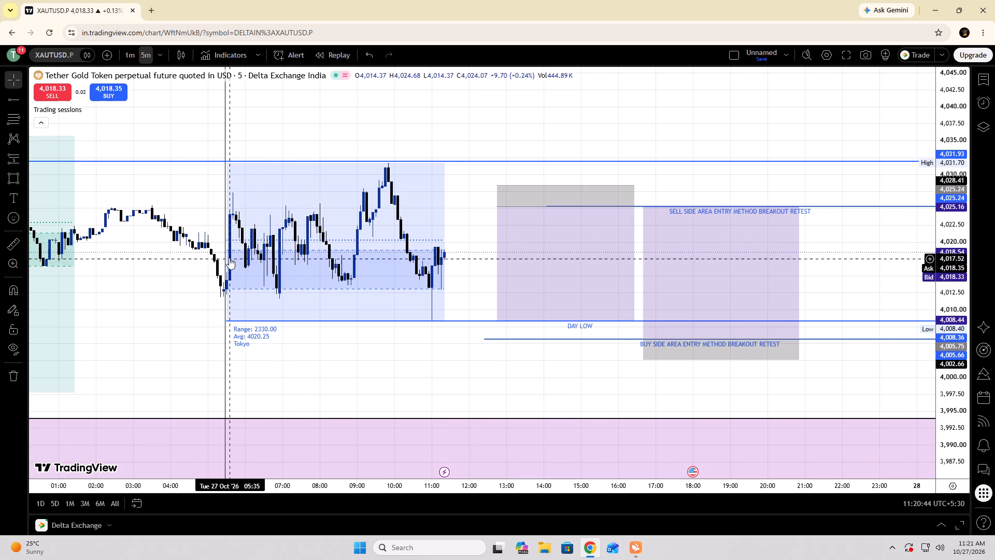
click(224, 261)
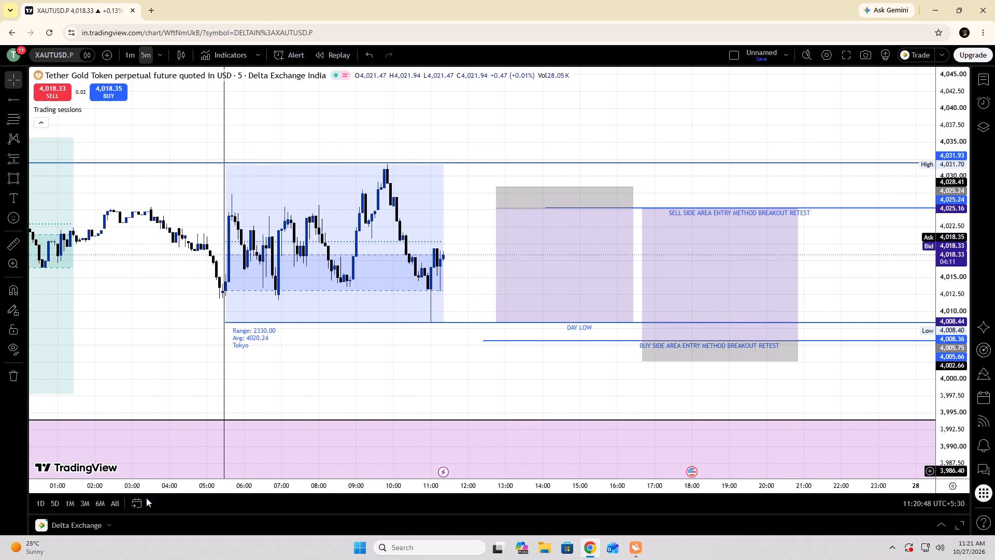
drag(190, 487, 752, 539)
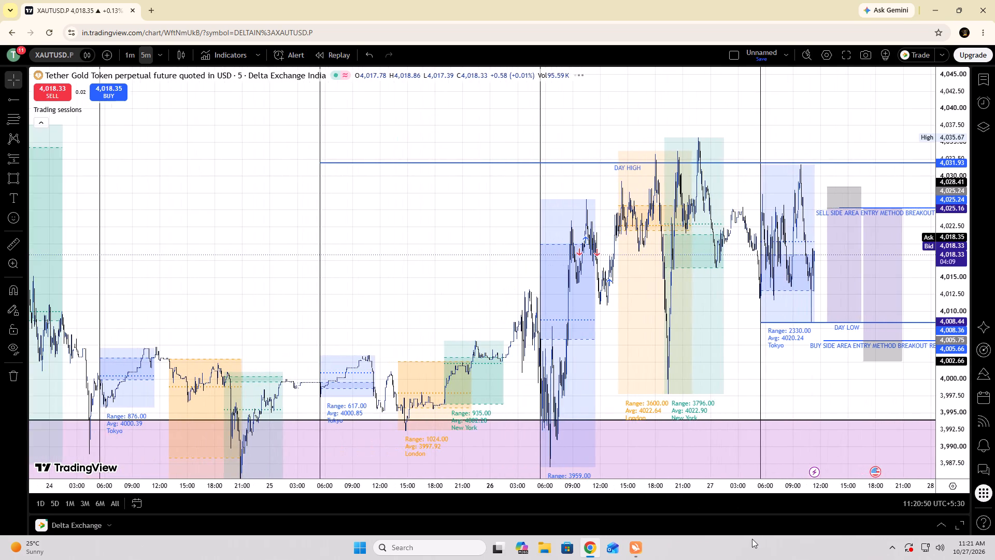
drag(752, 539, 755, 539)
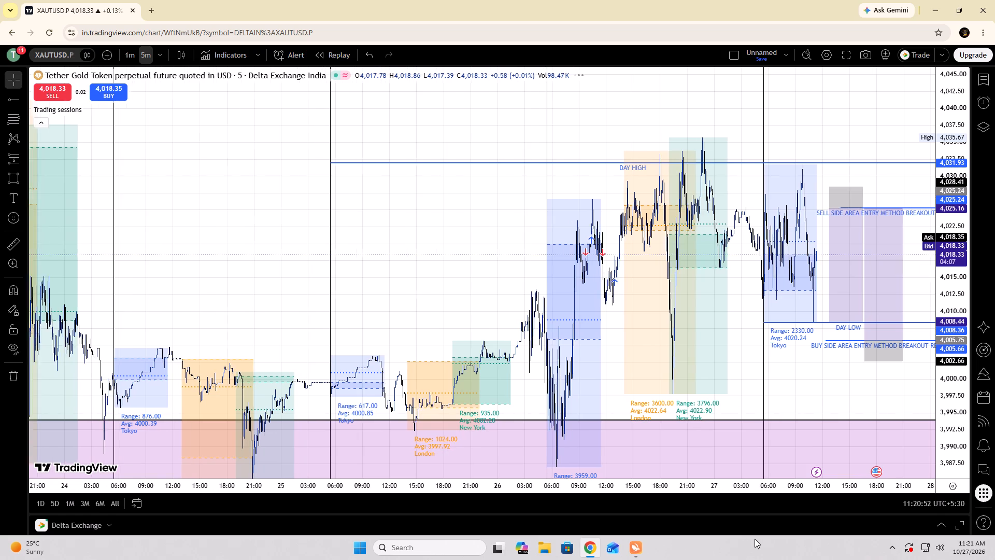
drag(755, 539, 613, 552)
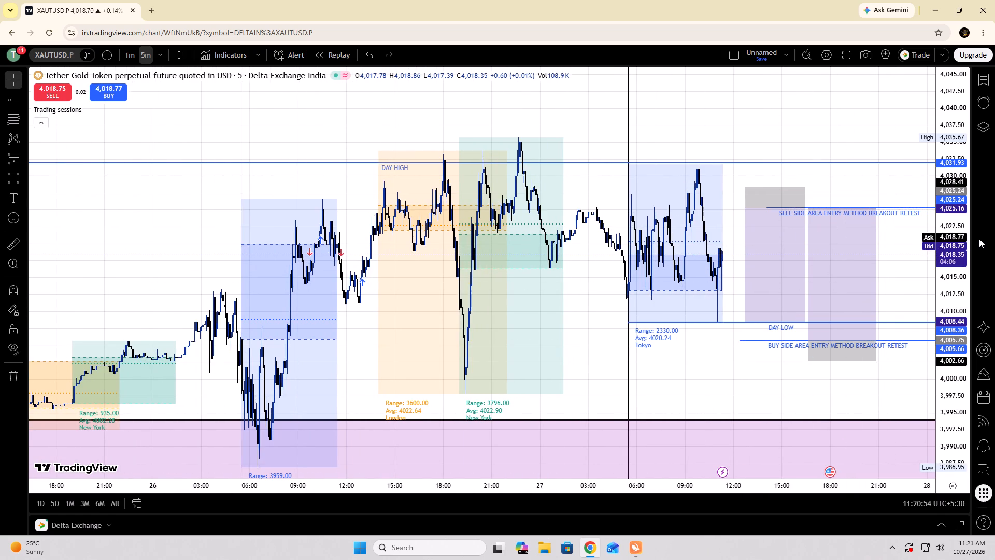
click(960, 243)
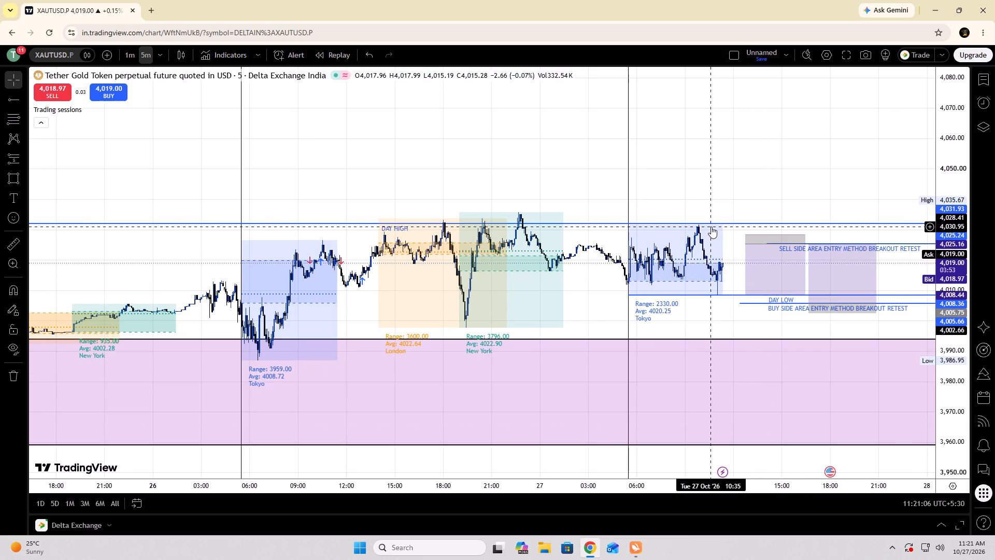
drag(730, 178, 662, 178)
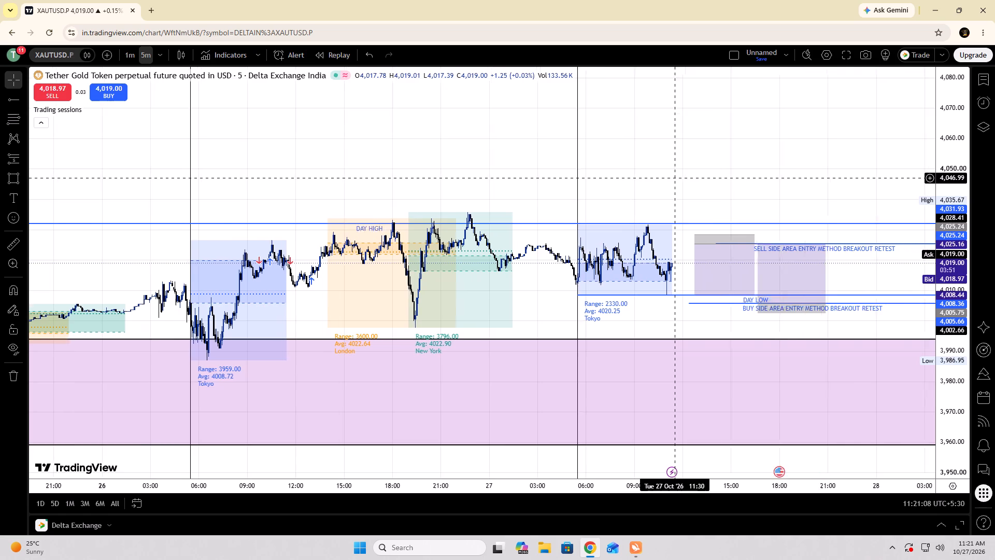
drag(662, 178, 321, 198)
drag(520, 202, 164, 209)
drag(669, 211, 374, 218)
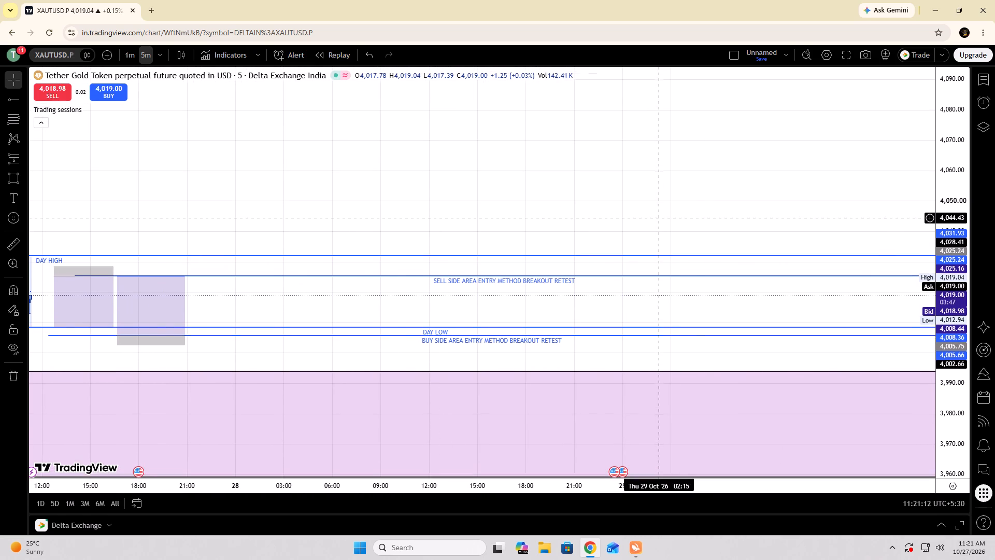
drag(374, 218, 662, 256)
drag(598, 236, 872, 246)
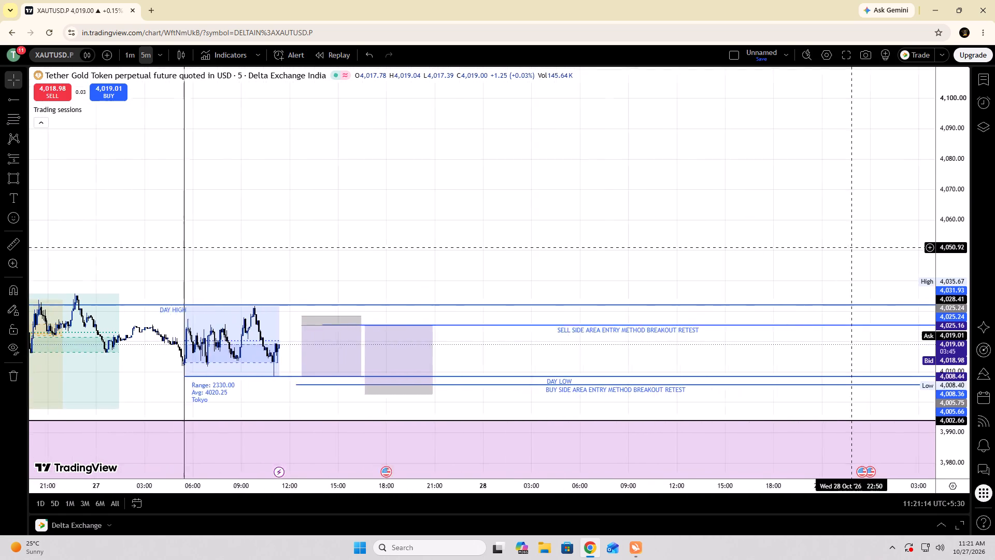
drag(872, 246, 686, 222)
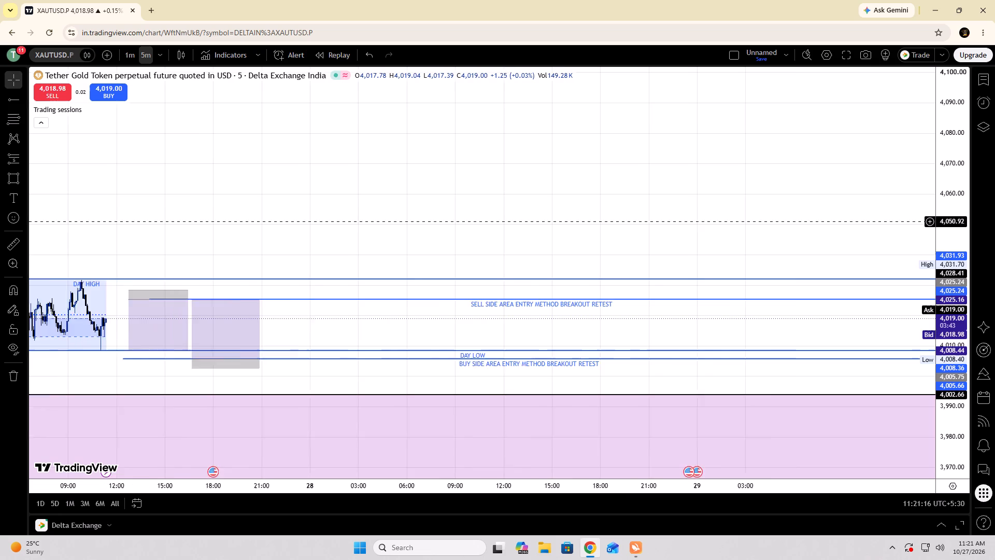
drag(686, 222, 728, 225)
Move the DAY HIGH ray to start near the 27 Oct vertical day line, at about 4,031.81 on the Tokyo session high.
drag(236, 185, 663, 137)
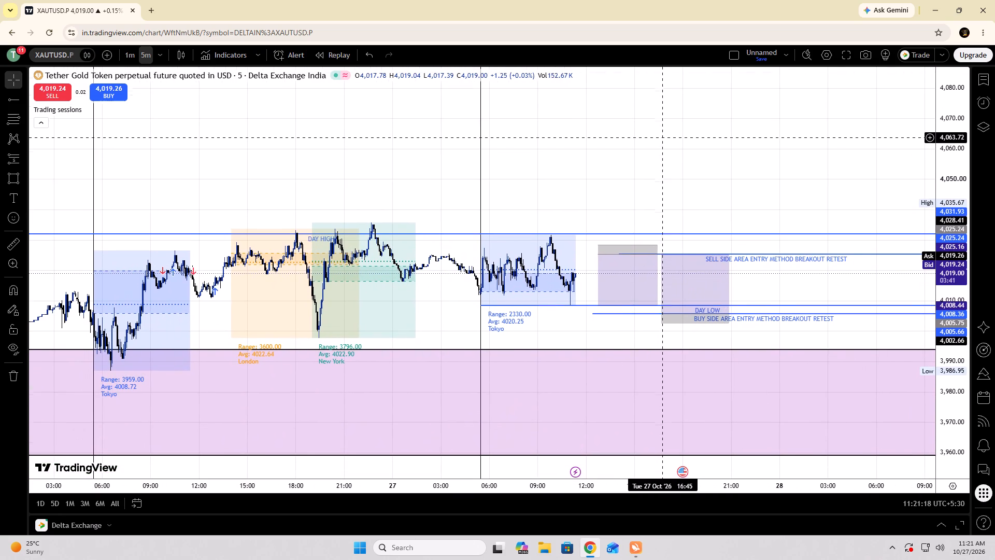
drag(663, 137, 662, 137)
drag(431, 233, 550, 233)
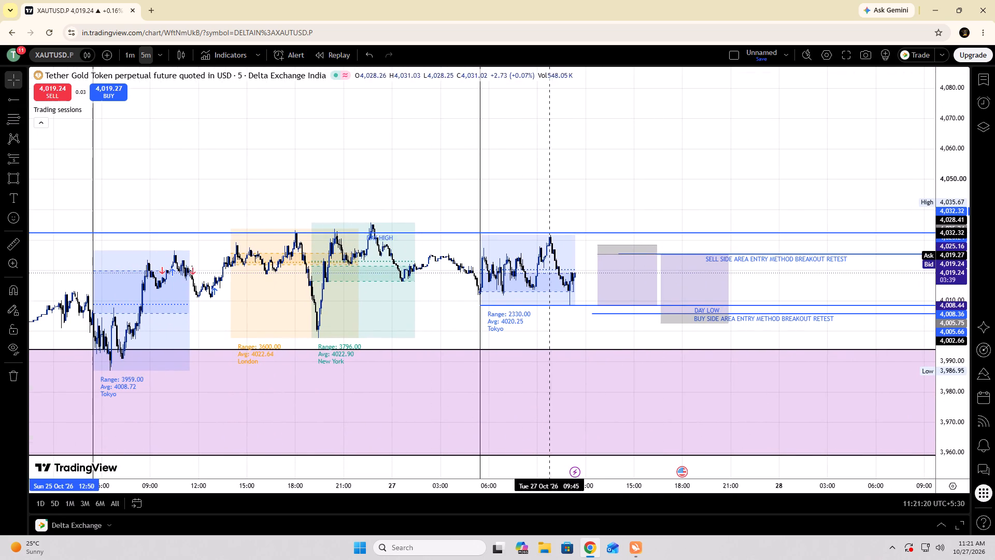
drag(550, 233, 811, 232)
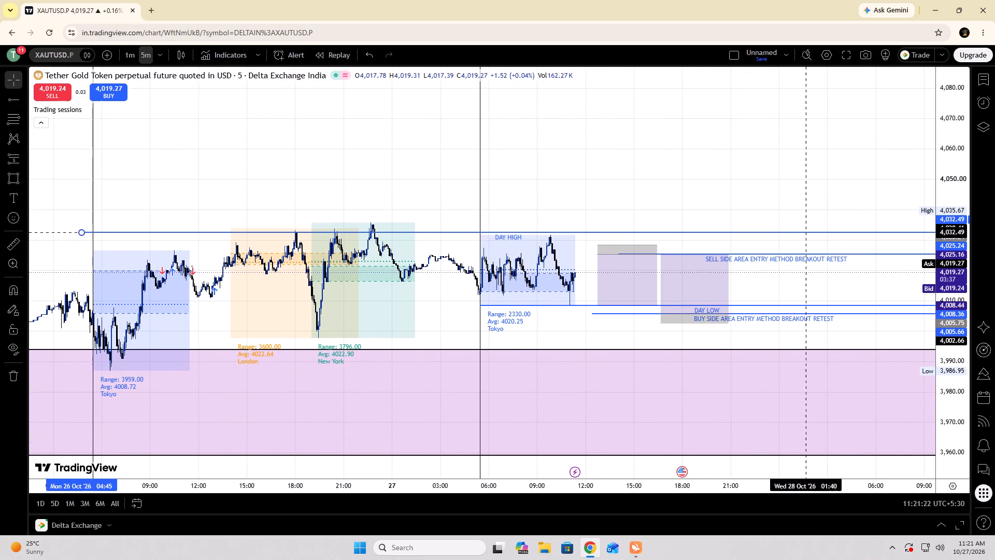
drag(811, 232, 994, 234)
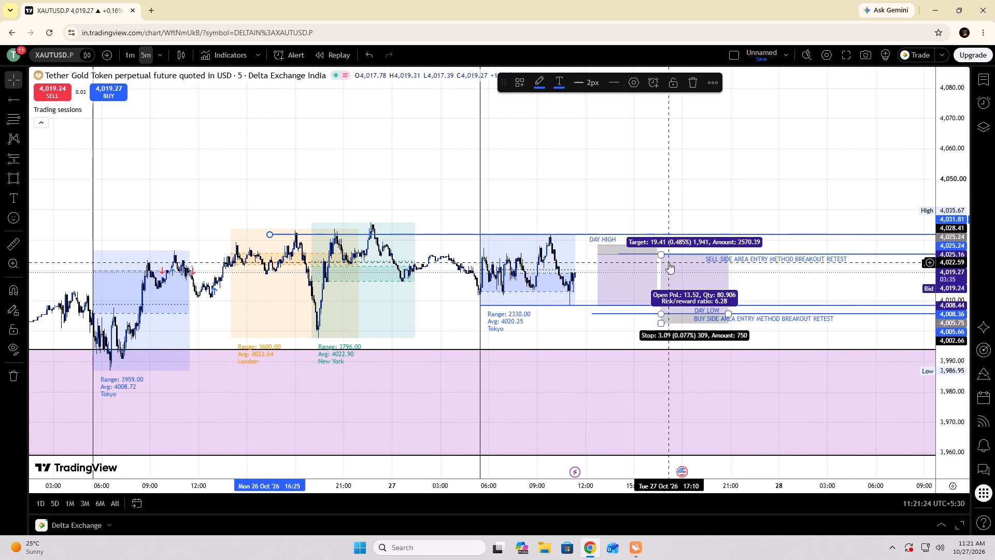
drag(668, 234, 789, 229)
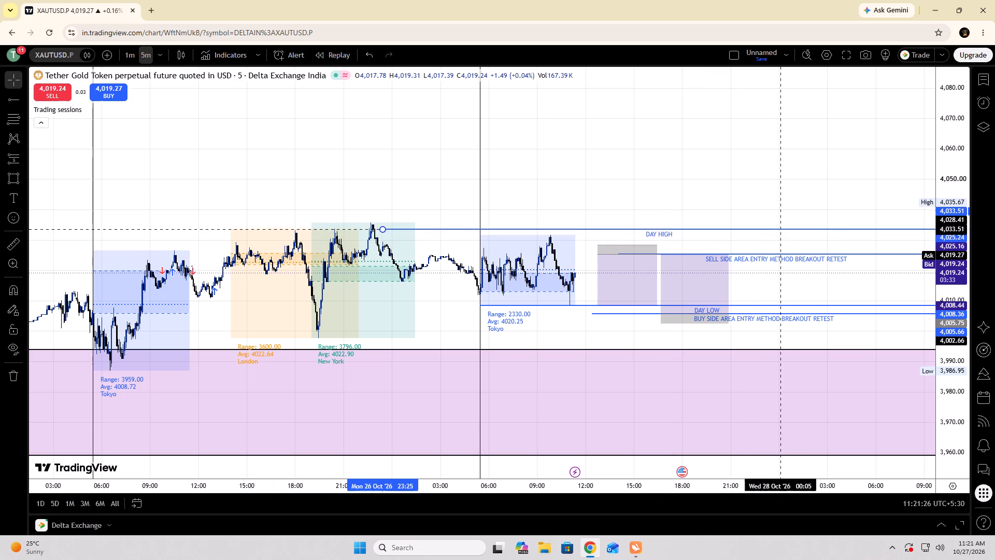
drag(789, 229, 920, 233)
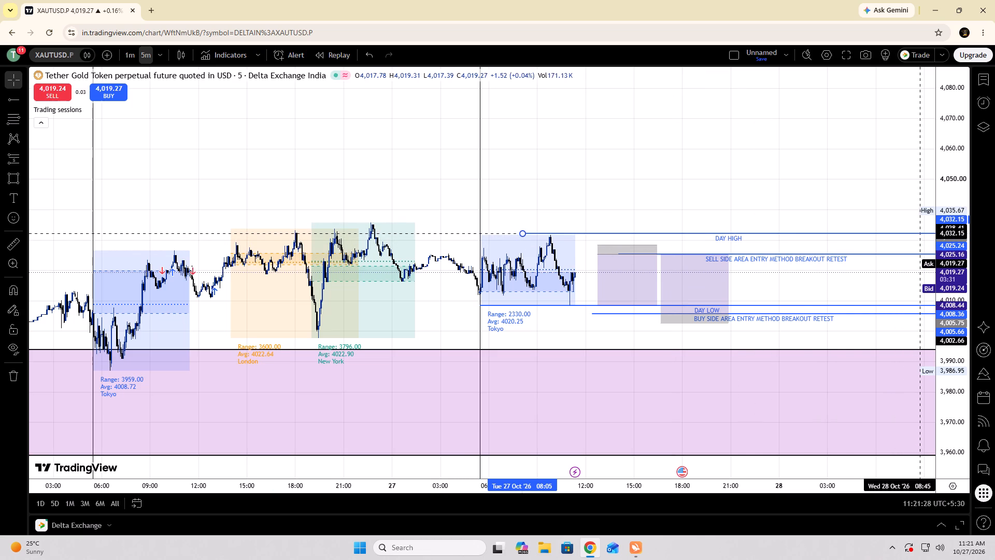
drag(920, 233, 918, 233)
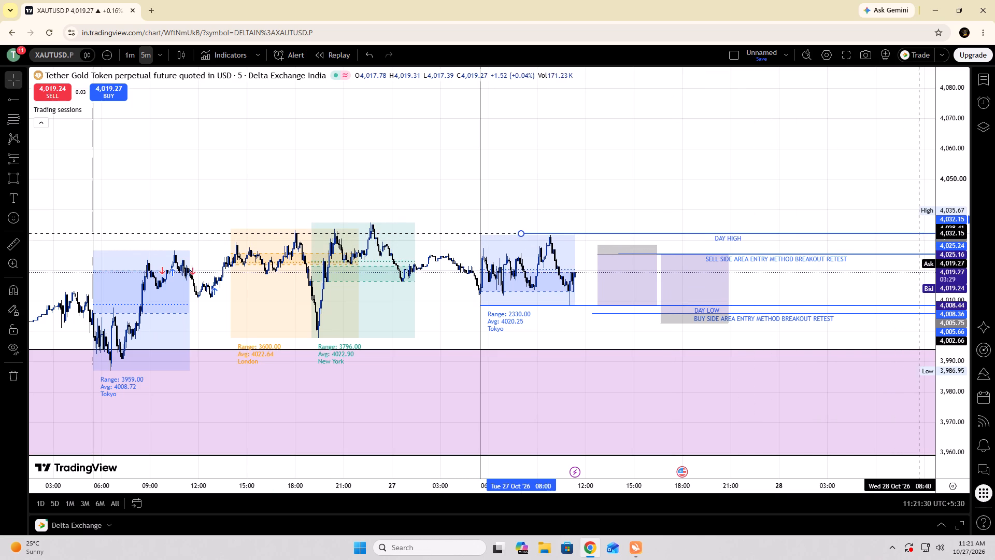
drag(918, 233, 874, 234)
click(807, 178)
Examine the 27 Oct Tokyo session together with the day levels, entry rays and both planned positions.
drag(790, 181, 684, 195)
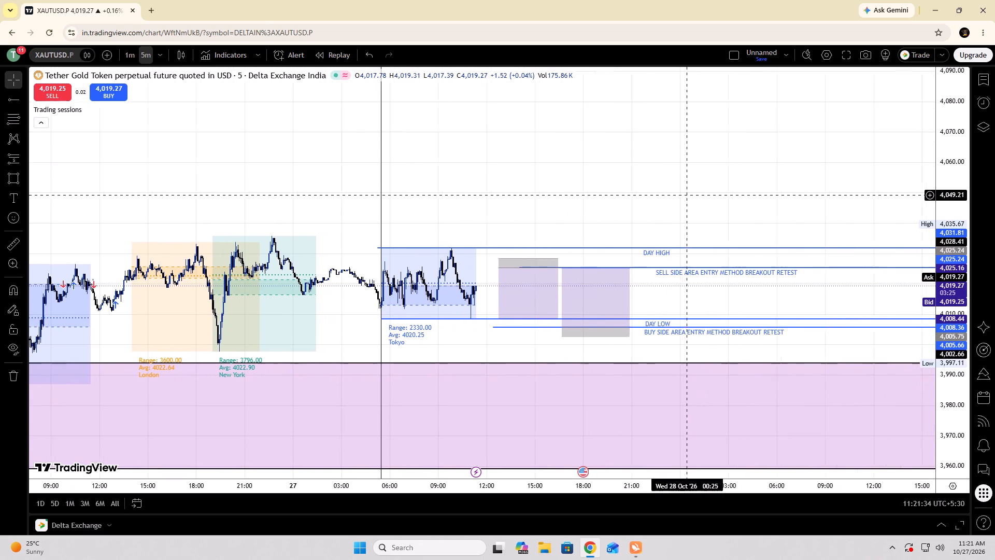
drag(684, 195, 652, 195)
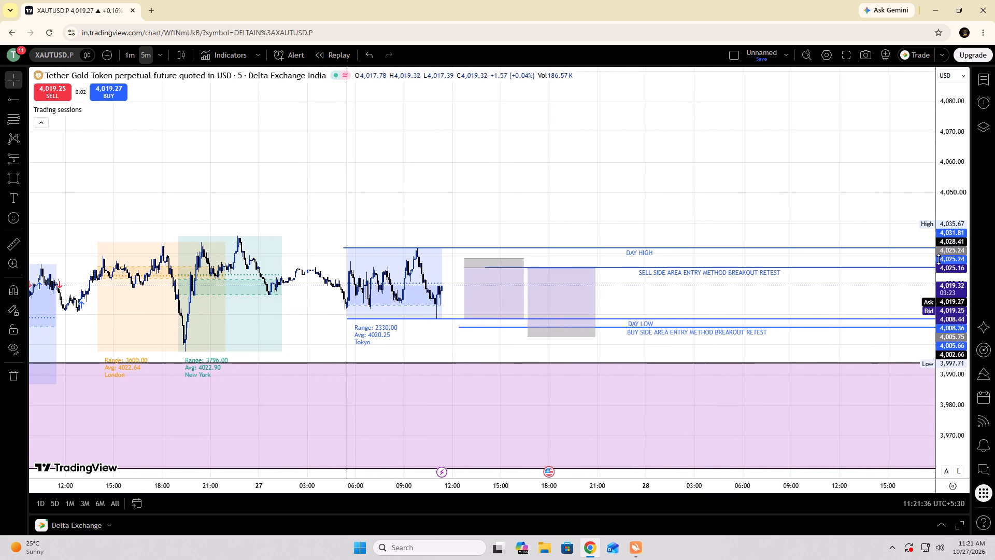
drag(943, 261, 922, 141)
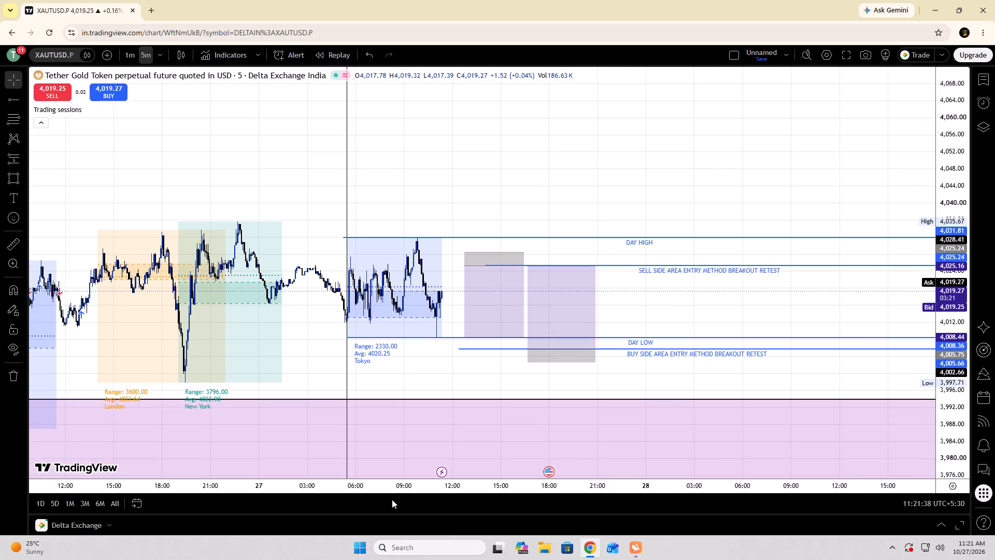
drag(387, 484, 0, 503)
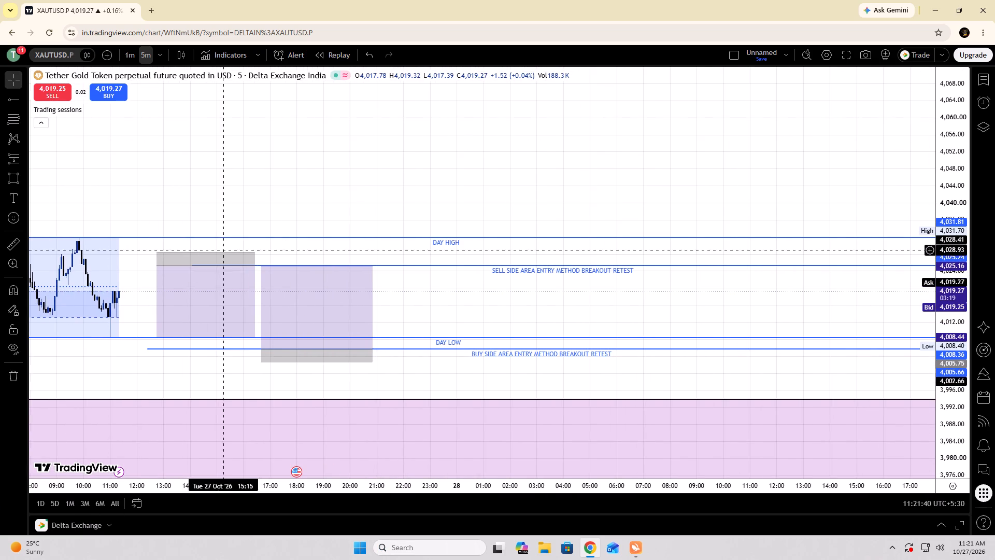
drag(277, 206, 615, 211)
drag(346, 488, 135, 499)
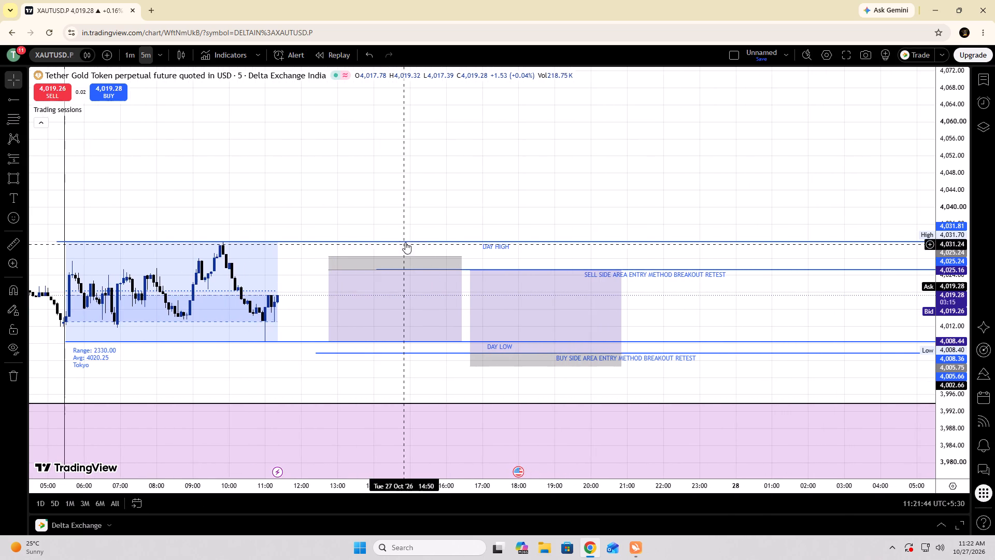
drag(401, 215, 674, 230)
drag(940, 347, 944, 219)
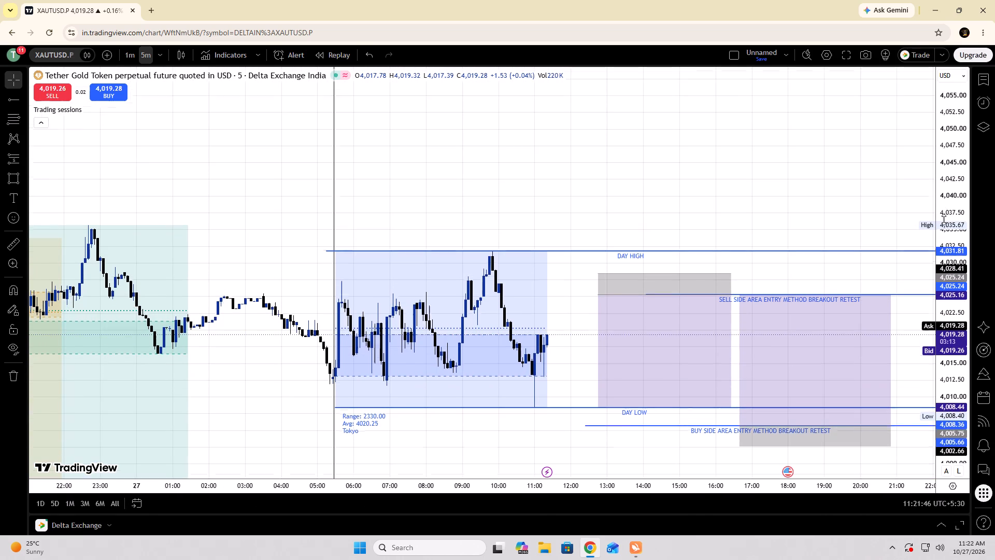
drag(944, 219, 943, 208)
drag(946, 247, 950, 274)
drag(502, 158, 422, 86)
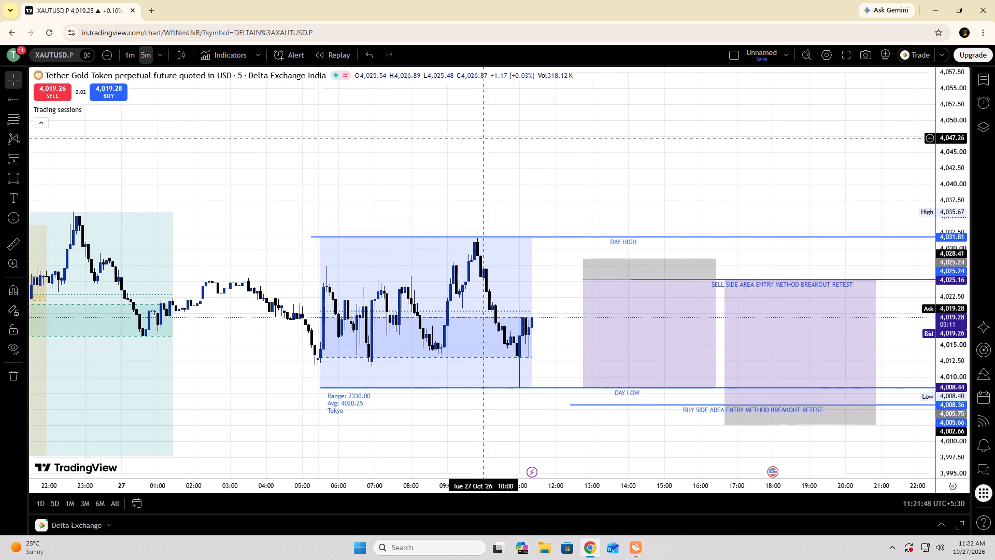
drag(422, 86, 404, 74)
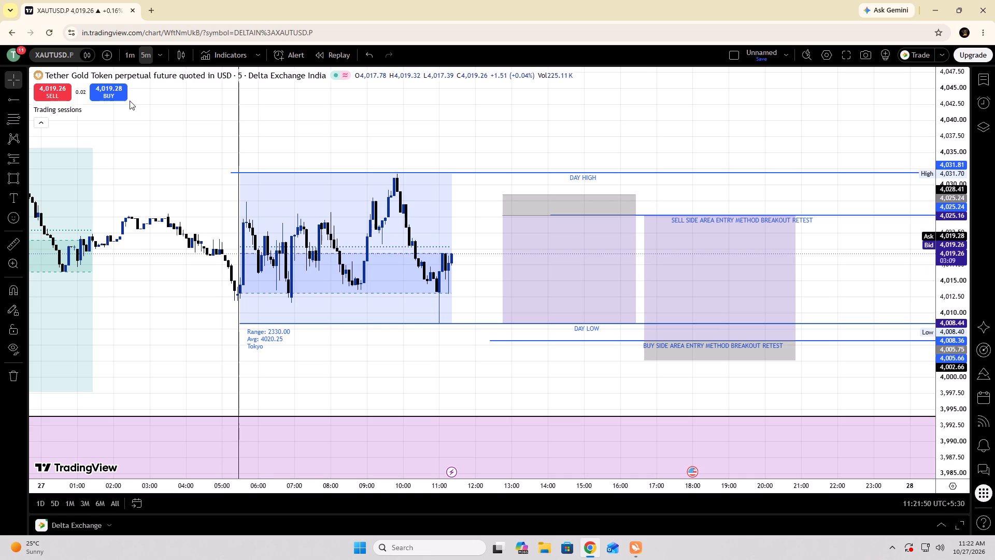
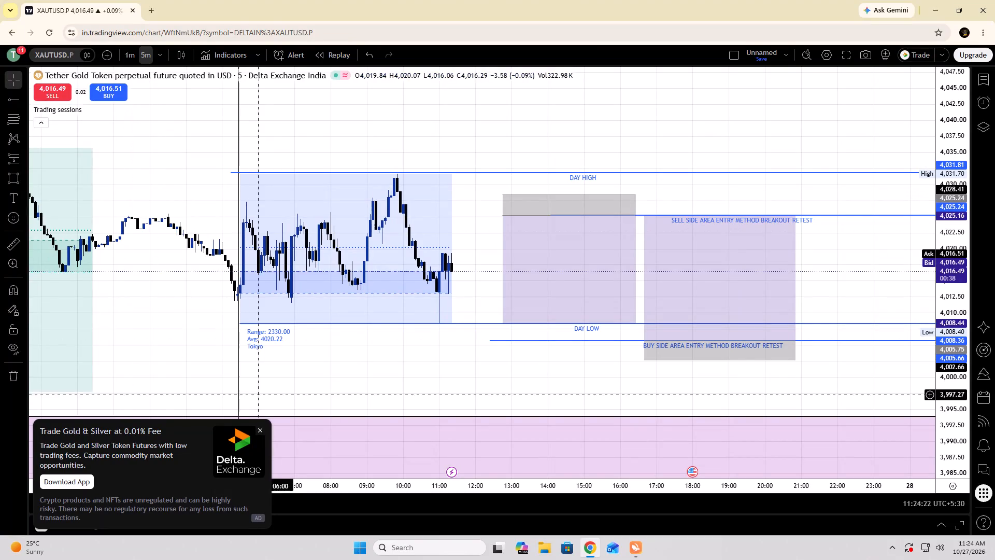
Dismiss the Gold & Silver trading advertisement covering the chart's lower corner.
click(262, 428)
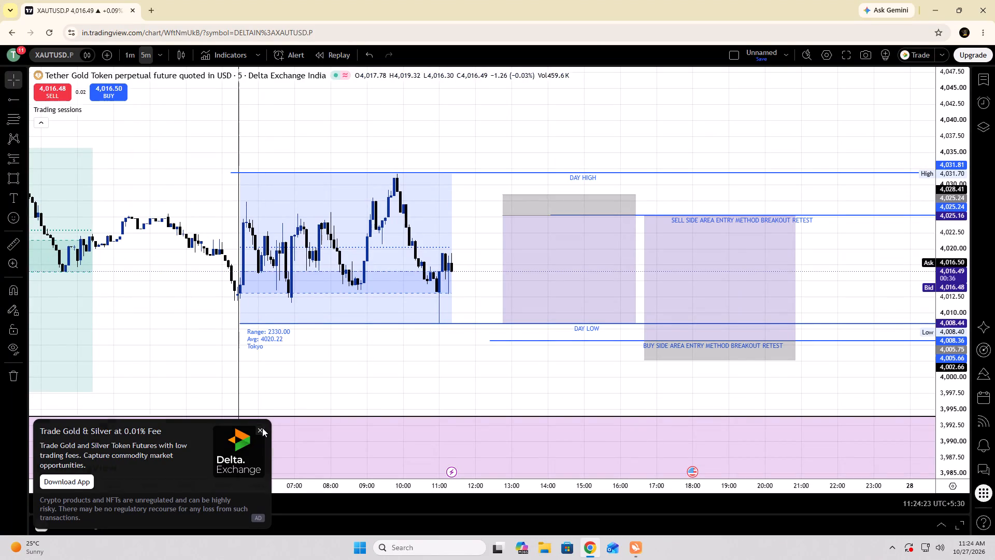
click(646, 127)
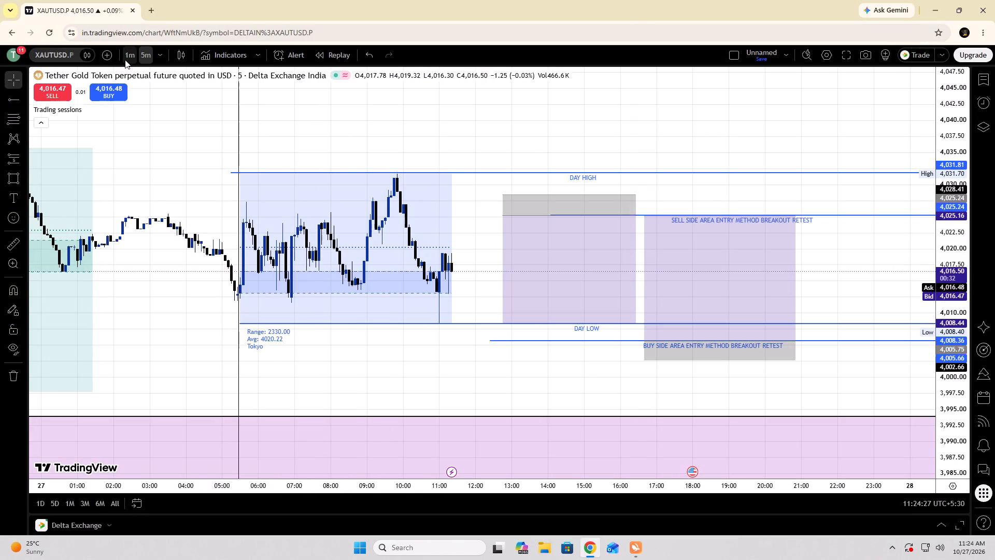
Examine the 27 Oct Tokyo session, day levels and planned positions on the 1-minute timeframe.
click(125, 60)
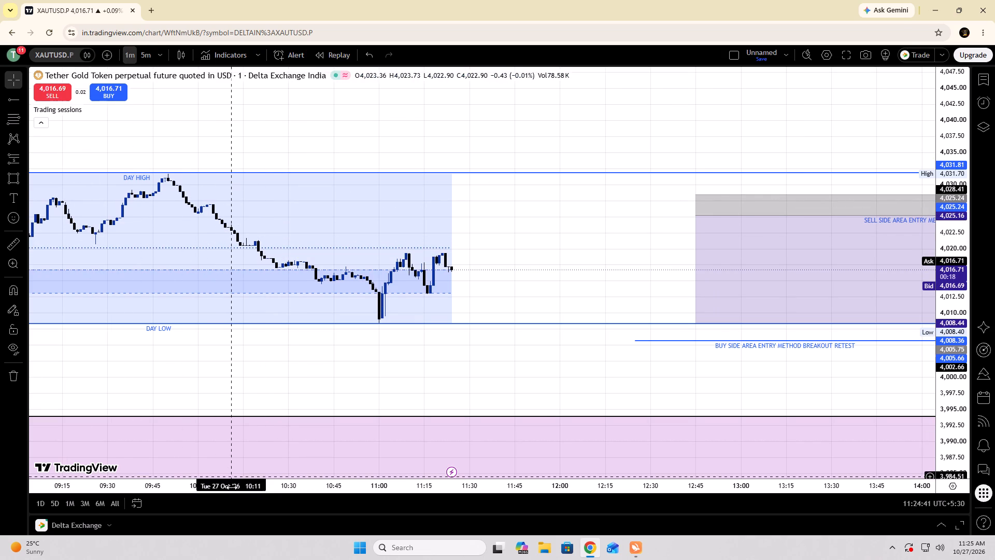
drag(233, 487, 503, 523)
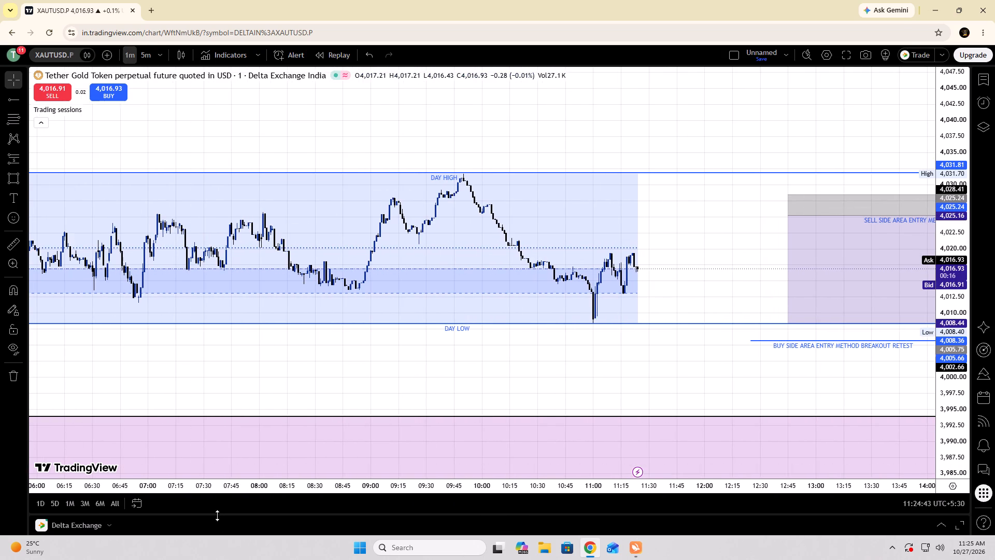
drag(212, 487, 448, 518)
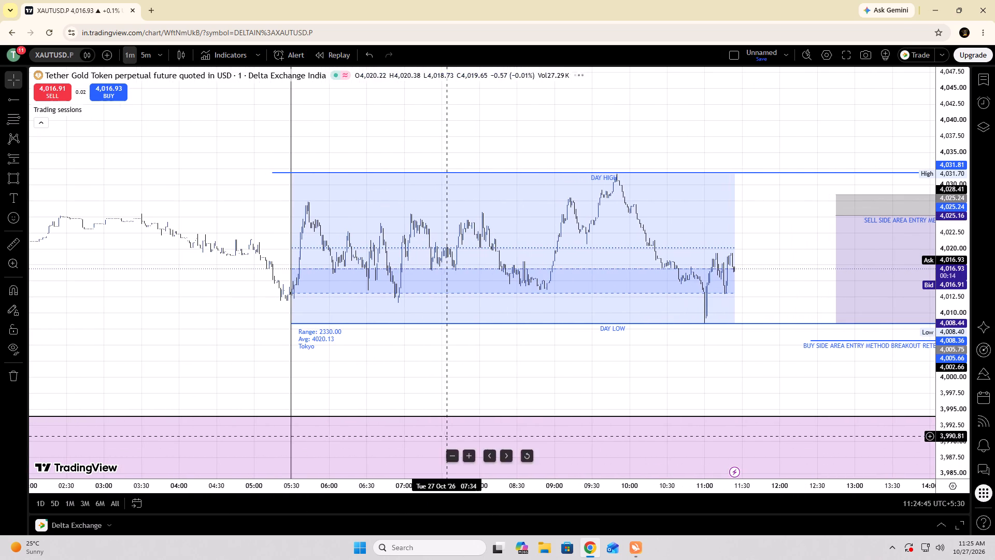
drag(384, 379, 0, 367)
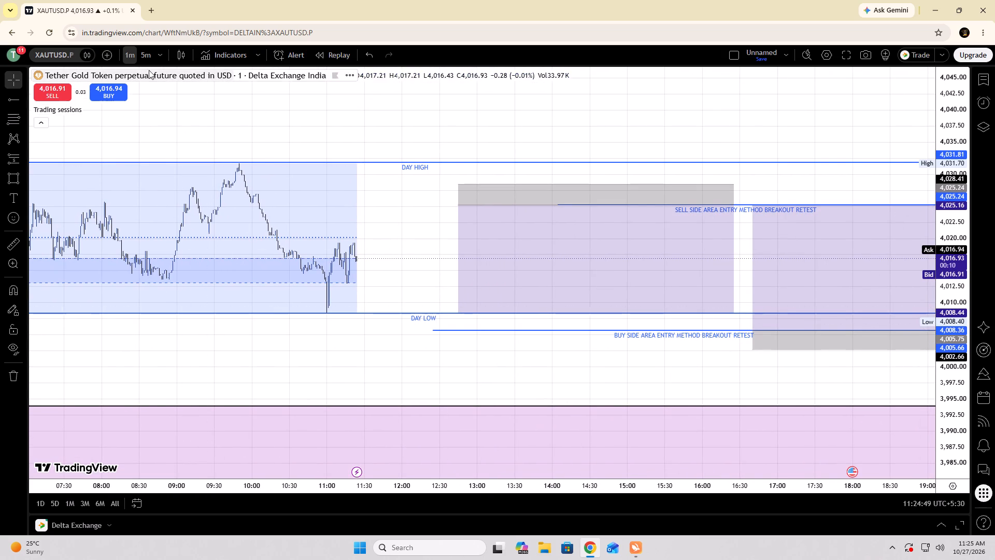
Return to the 5-minute timeframe, reset the chart view and examine the Tokyo session with both planned positions.
click(141, 57)
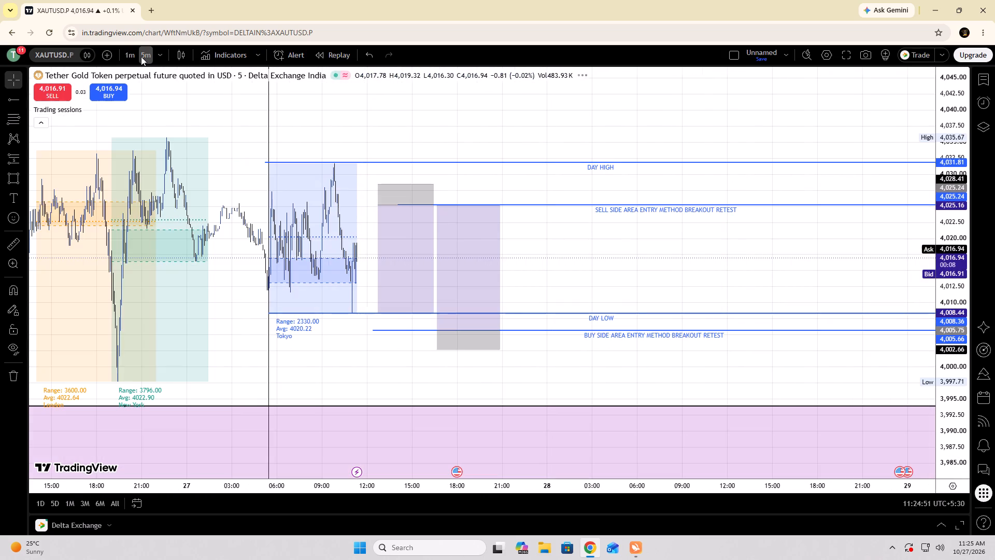
right_click(347, 374)
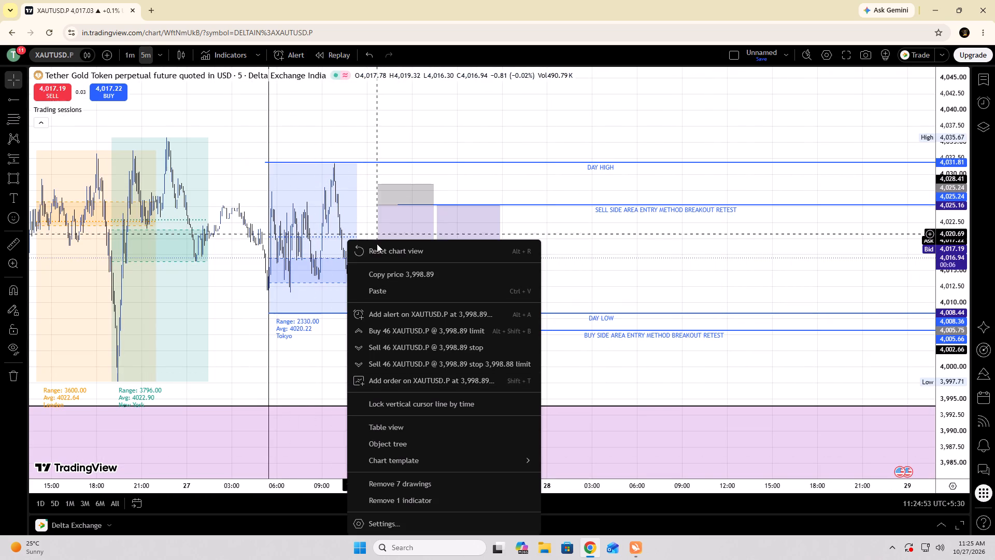
click(377, 248)
drag(626, 284, 252, 303)
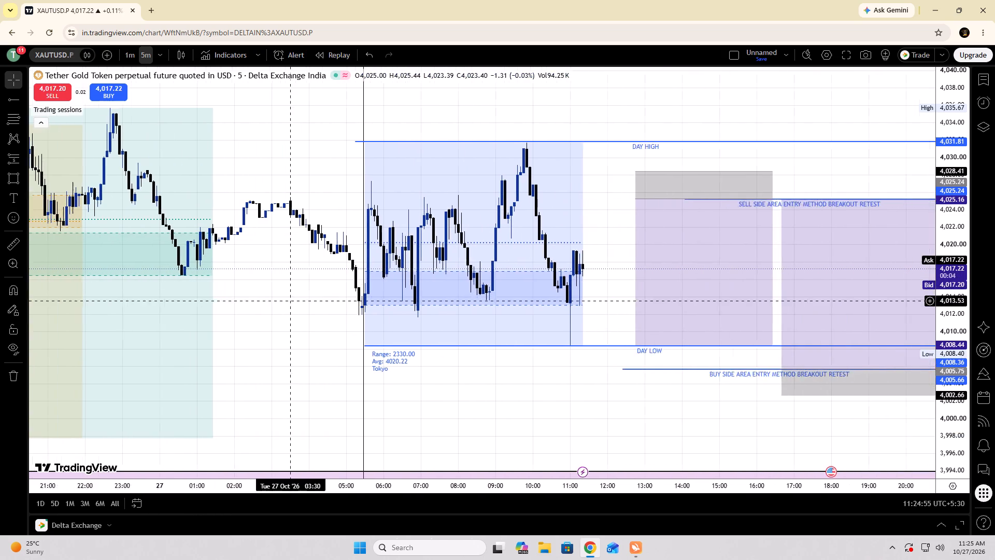
drag(252, 303, 140, 306)
drag(947, 264, 948, 338)
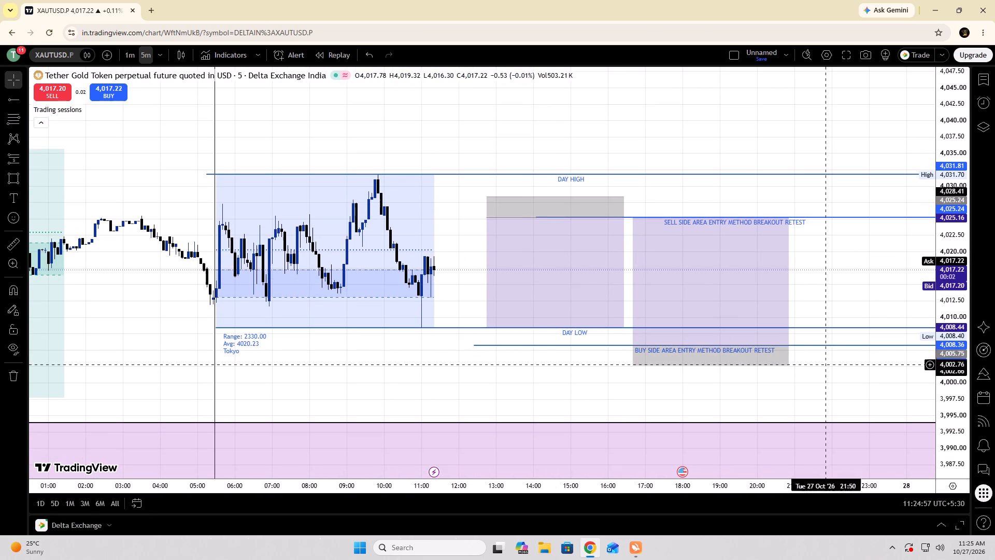
drag(406, 365, 231, 372)
drag(371, 119, 377, 139)
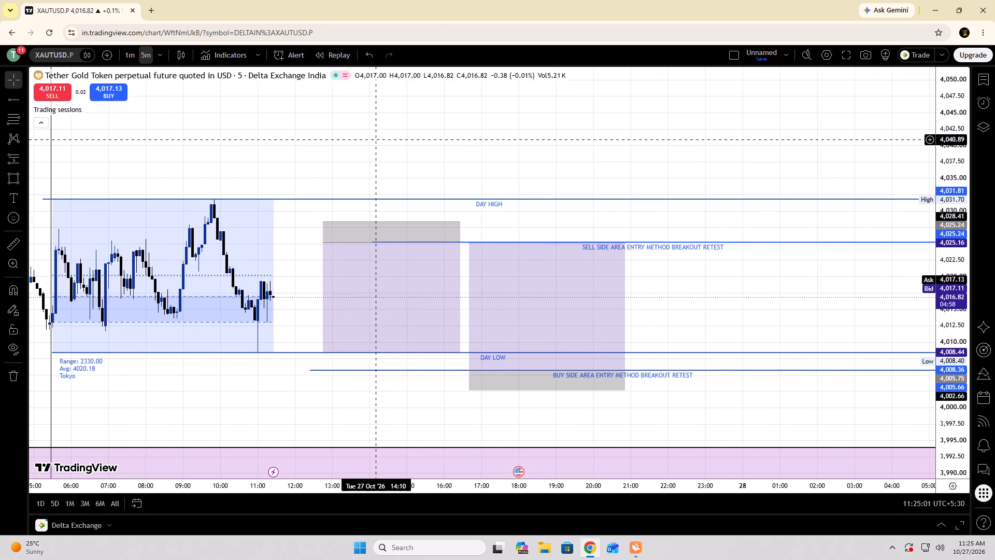
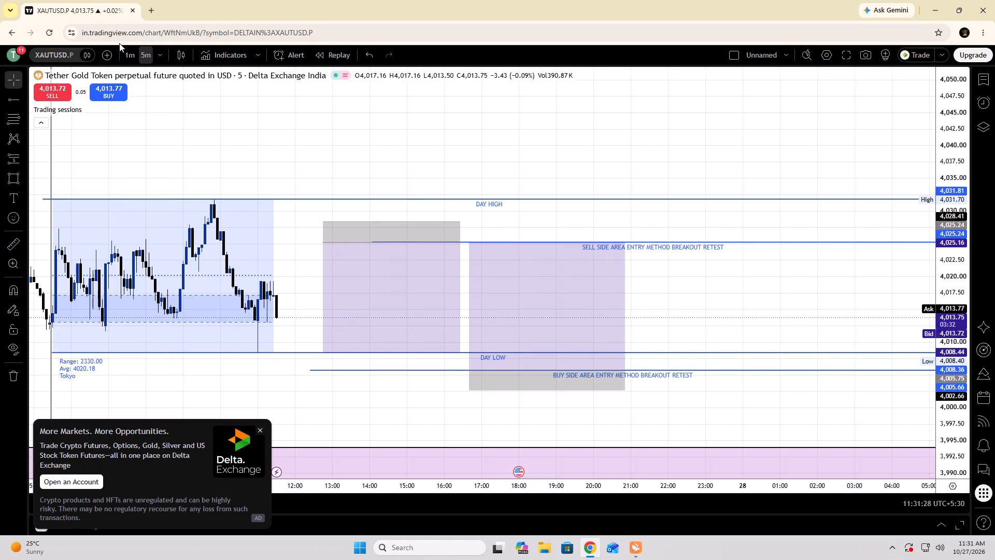
Switch the chart to the 1-minute timeframe and dismiss the Delta Exchange advertisement covering its lower corner.
click(127, 49)
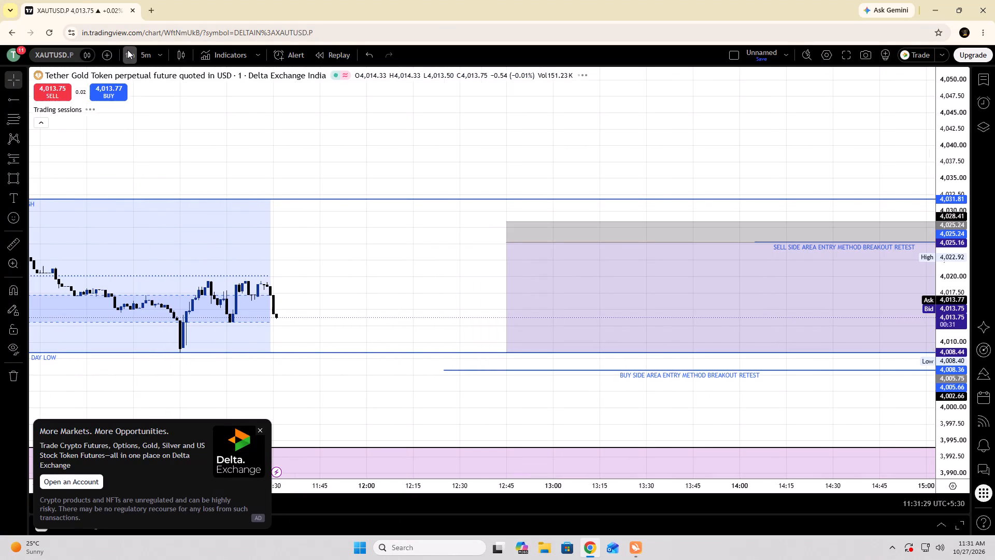
drag(314, 152, 632, 171)
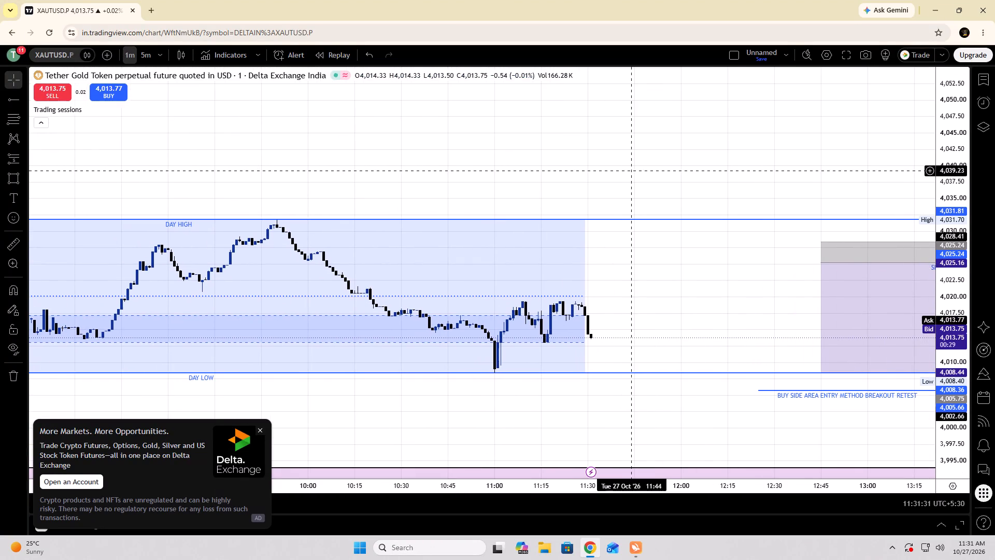
drag(962, 282, 941, 134)
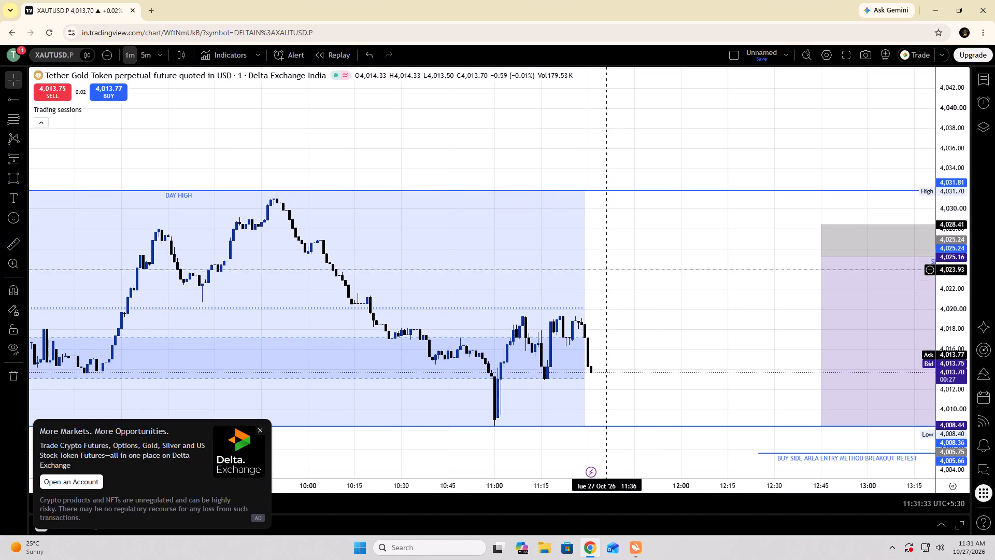
drag(625, 269, 616, 172)
click(259, 428)
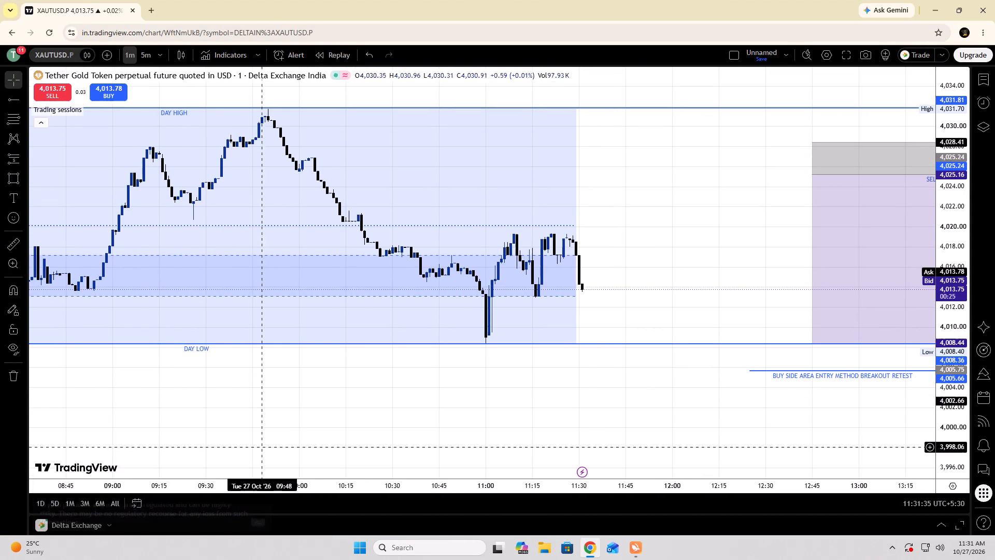
Examine the 27 Oct Tokyo session's 1-minute price action between DAY HIGH and DAY LOW alongside the breakout-retest entry levels.
drag(283, 486, 532, 524)
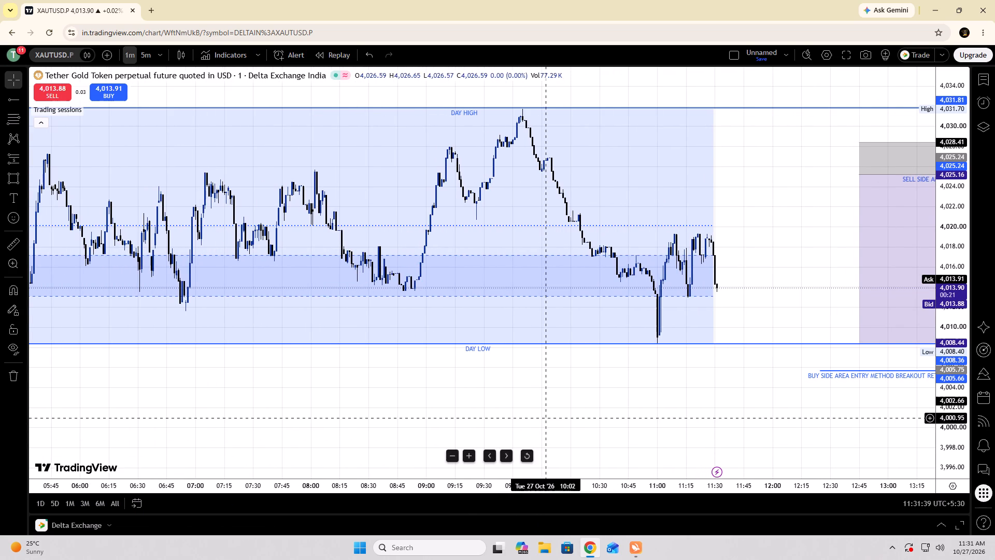
drag(528, 386, 440, 399)
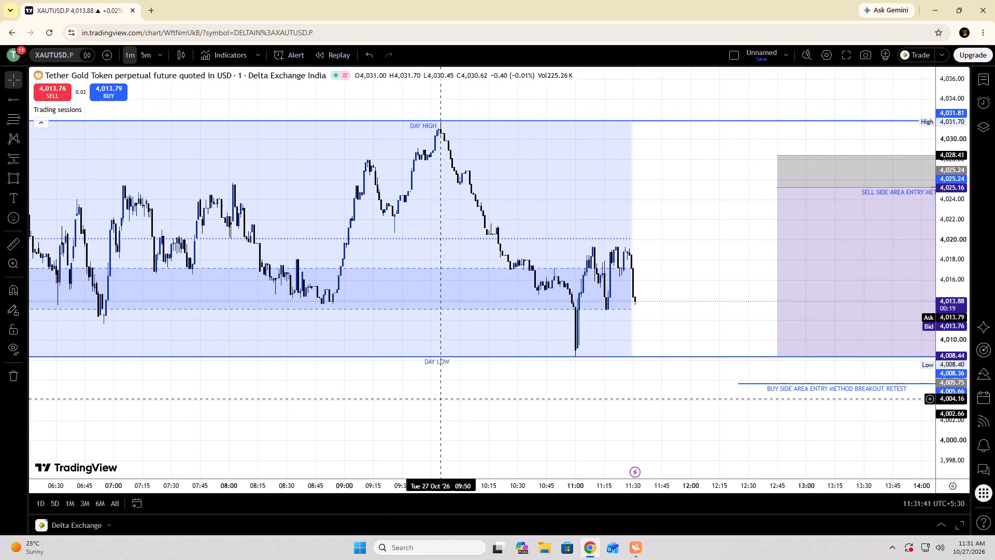
drag(440, 399, 391, 417)
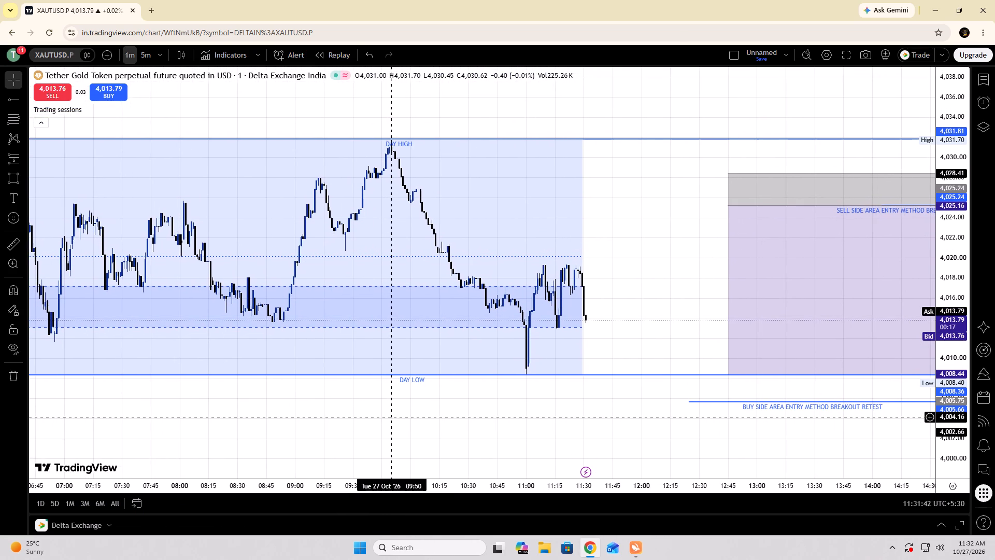
drag(391, 417, 343, 421)
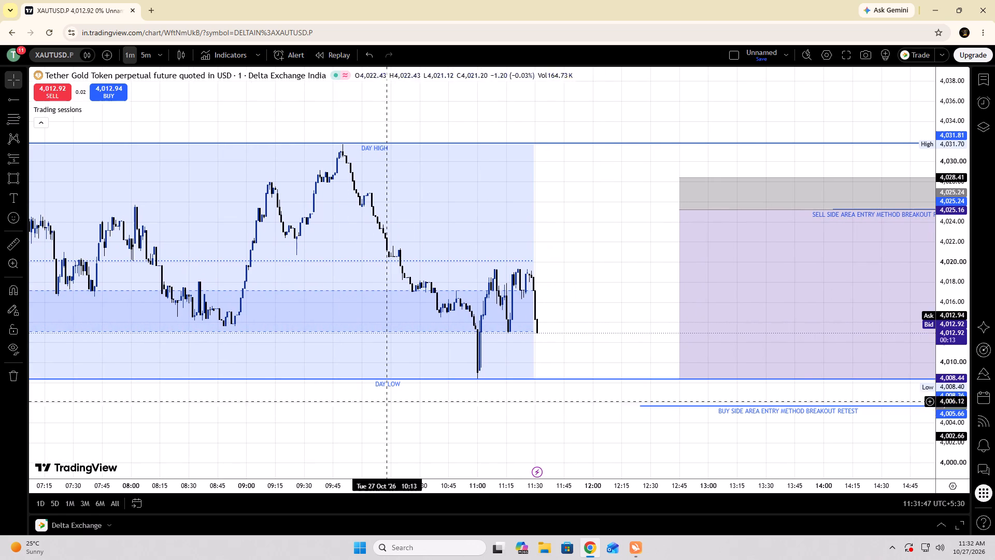